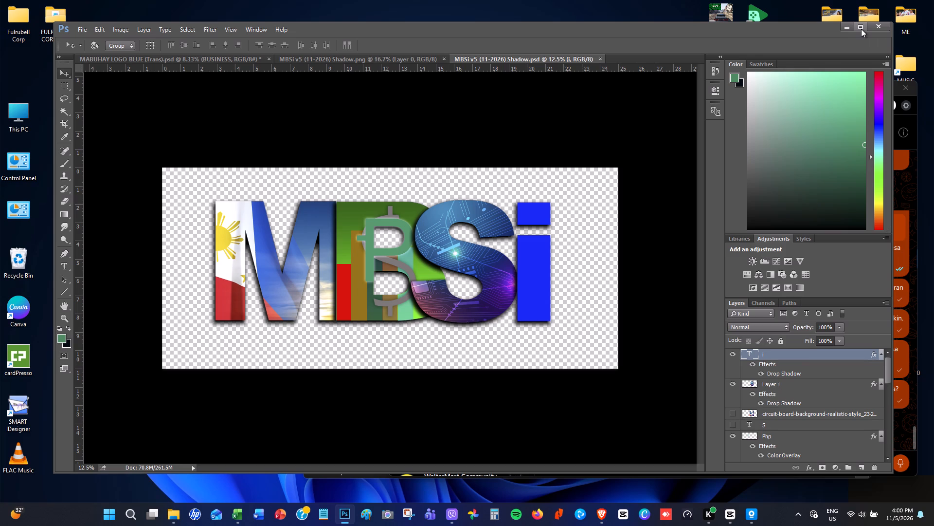
Close both MBSi v5 (11-2026) Shadow documents, the PSD and the PNG, keeping the MABUHAY LOGO BLUE (Trans) file open.
{"action": "left_click", "coordinate": [599, 60]}
{"action": "left_click", "coordinate": [395, 62]}
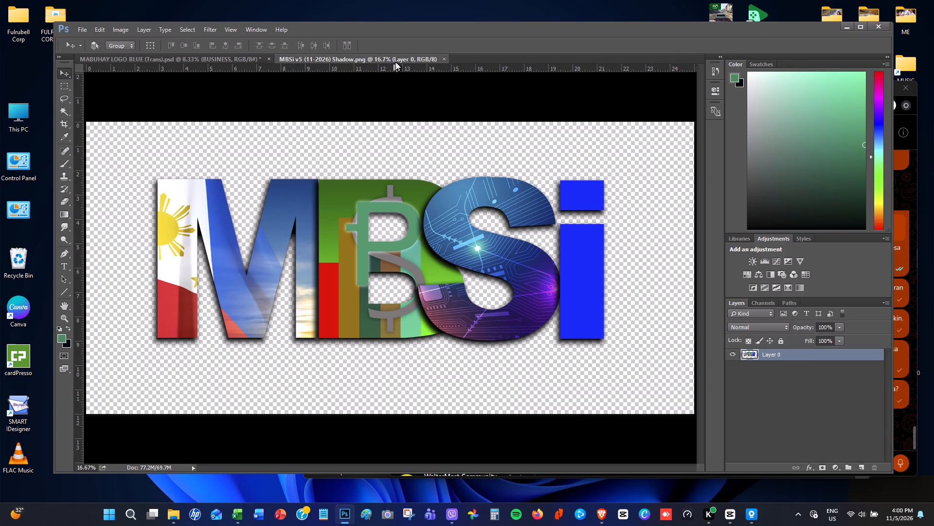
{"action": "left_click", "coordinate": [444, 58]}
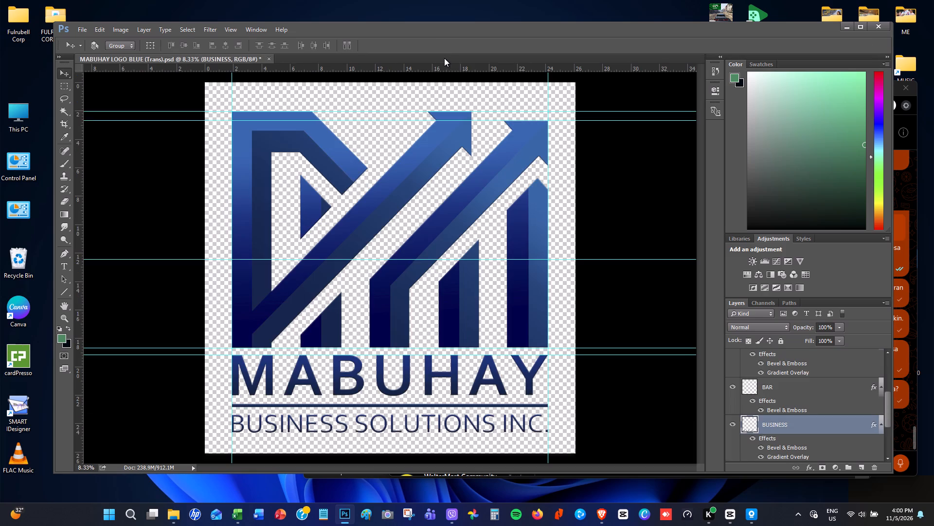
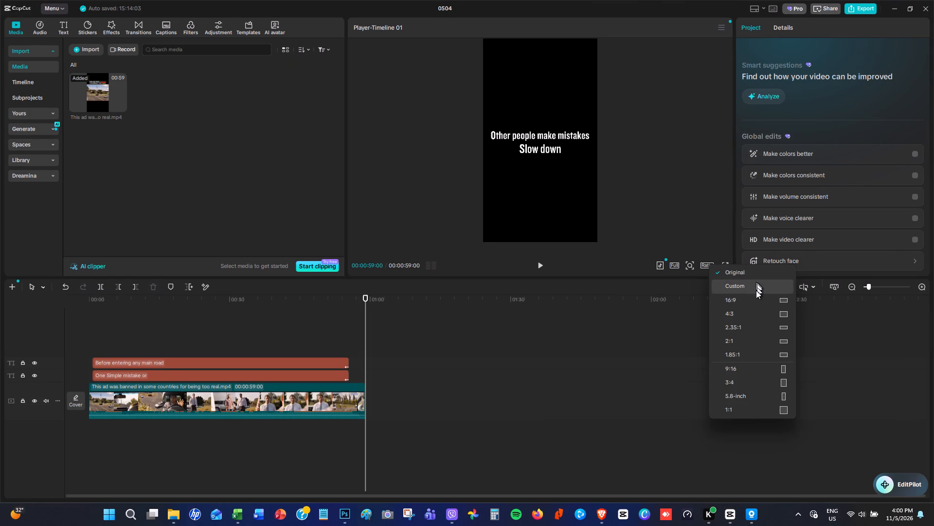
Change the video project's aspect ratio to 16:9.
{"action": "left_click", "coordinate": [756, 297]}
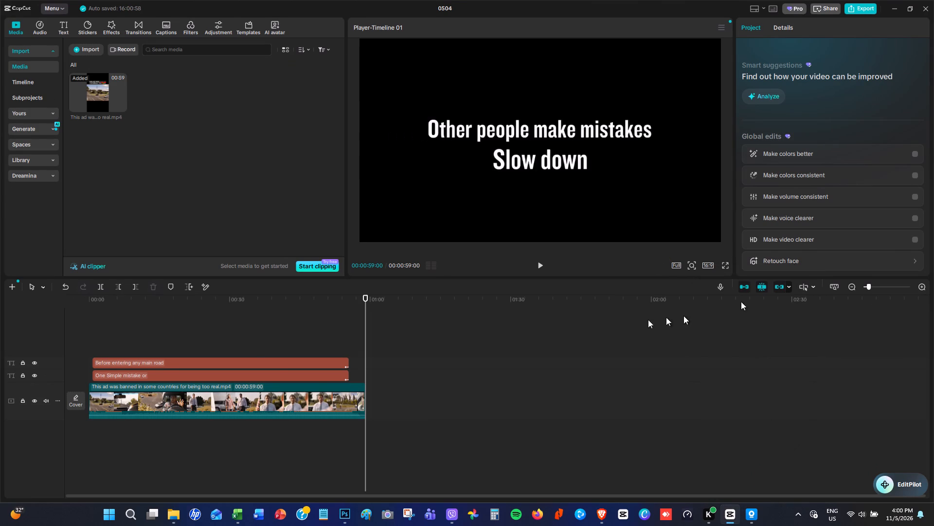
Preview the video at about 8 seconds and scale the "Before entering any main road" caption down to about half its size.
{"action": "left_click", "coordinate": [224, 342]}
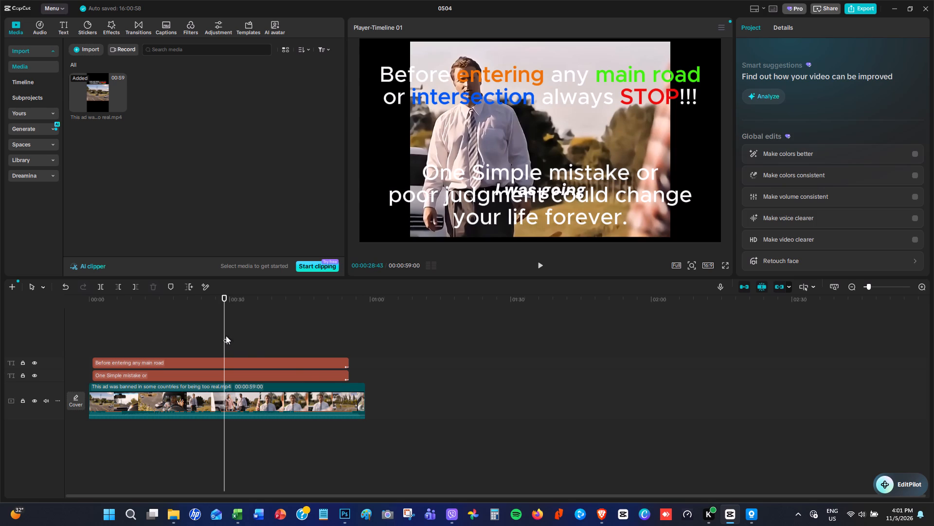
{"action": "left_click", "coordinate": [129, 338]}
{"action": "left_click", "coordinate": [158, 363]}
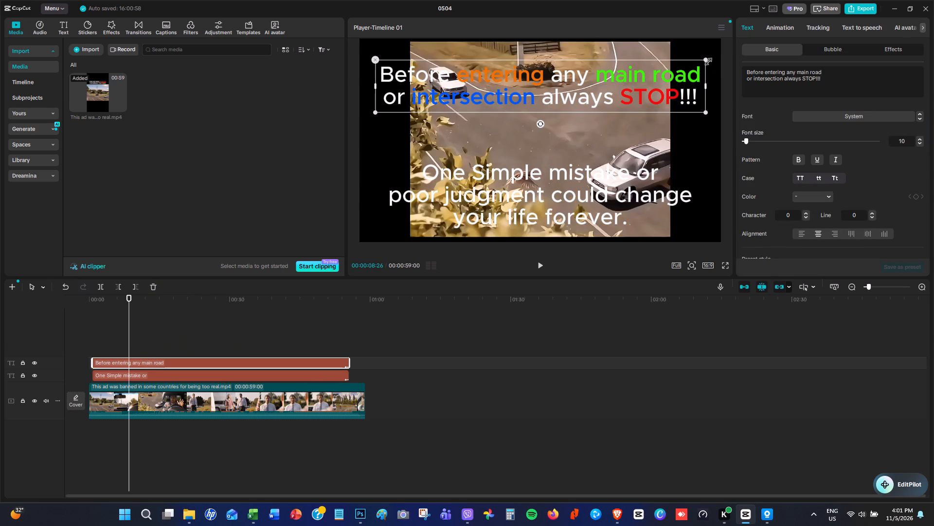
{"action": "left_click_drag", "start_coordinate": [704, 60], "coordinate": [698, 67]}
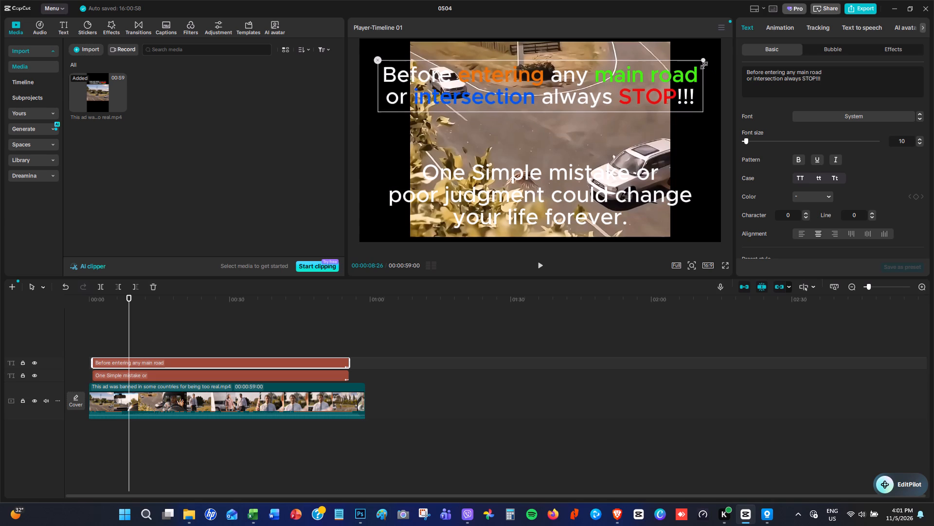
{"action": "left_click_drag", "start_coordinate": [698, 67], "coordinate": [574, 107]}
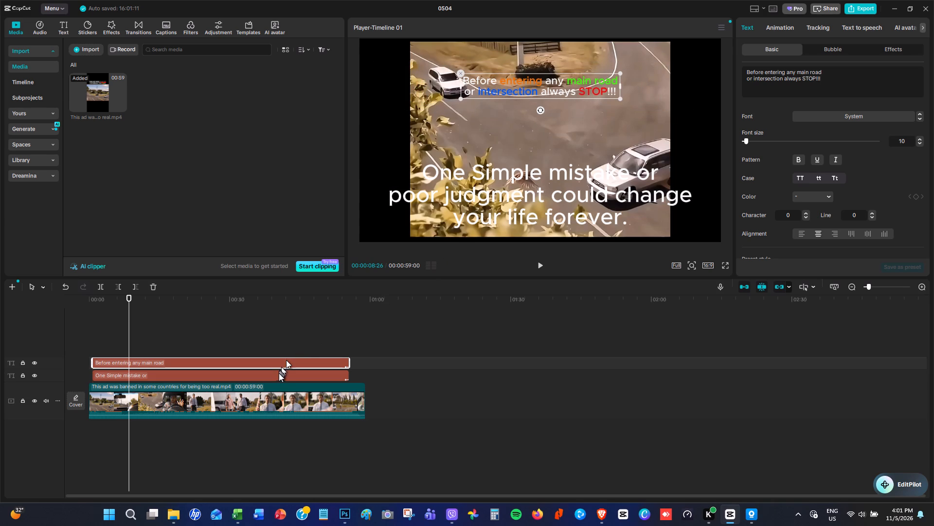
Scale the "One Simple mistake or" caption down to about half its size.
{"action": "left_click", "coordinate": [285, 378]}
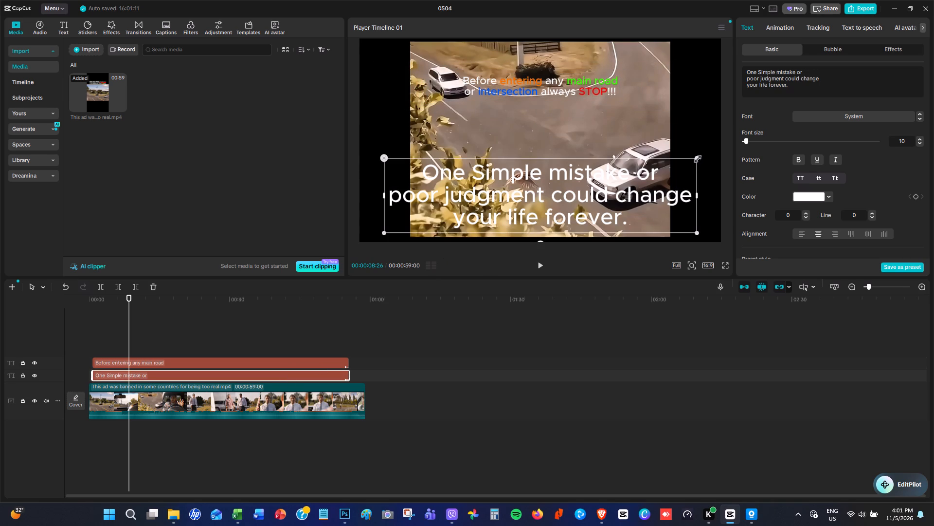
{"action": "left_click_drag", "start_coordinate": [696, 157], "coordinate": [557, 192]}
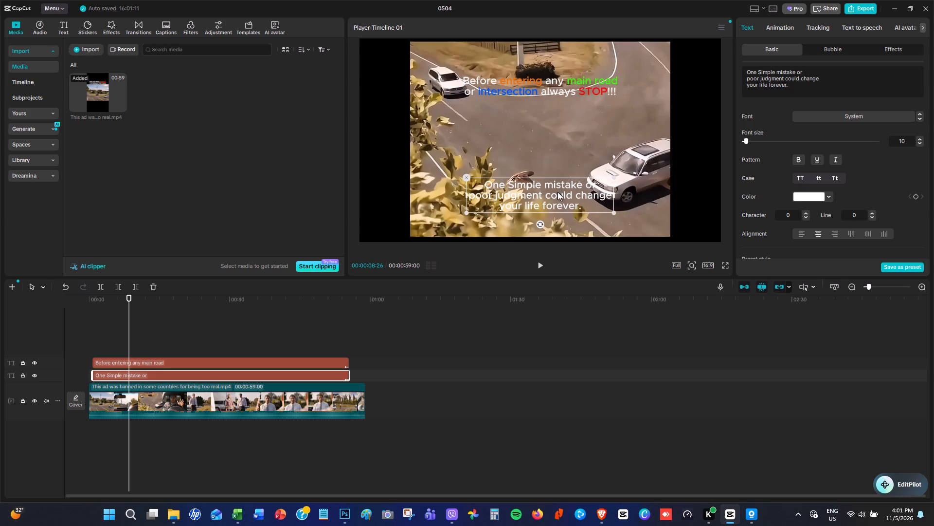
Widen the lower caption's text box on its left side, past the left edge of the video picture.
{"action": "left_click_drag", "start_coordinate": [467, 194], "coordinate": [465, 195]}
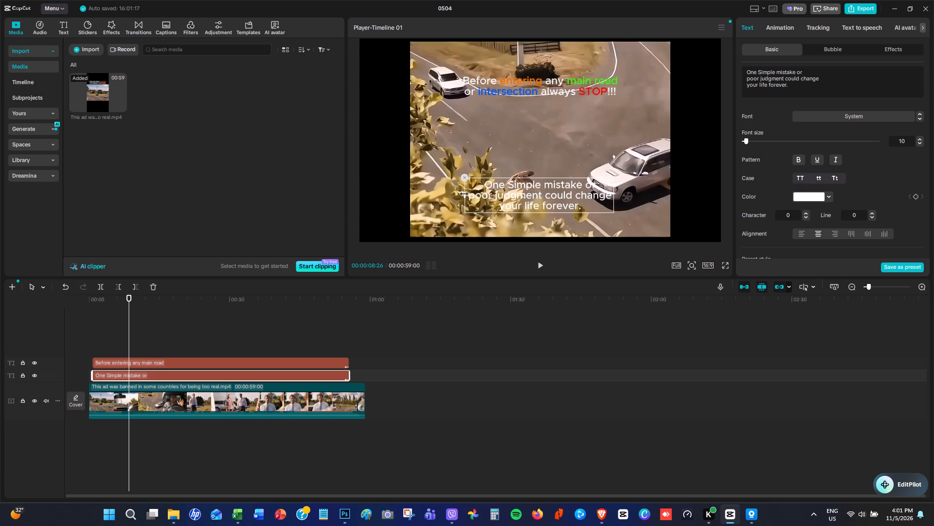
{"action": "left_click_drag", "start_coordinate": [465, 195], "coordinate": [391, 197]}
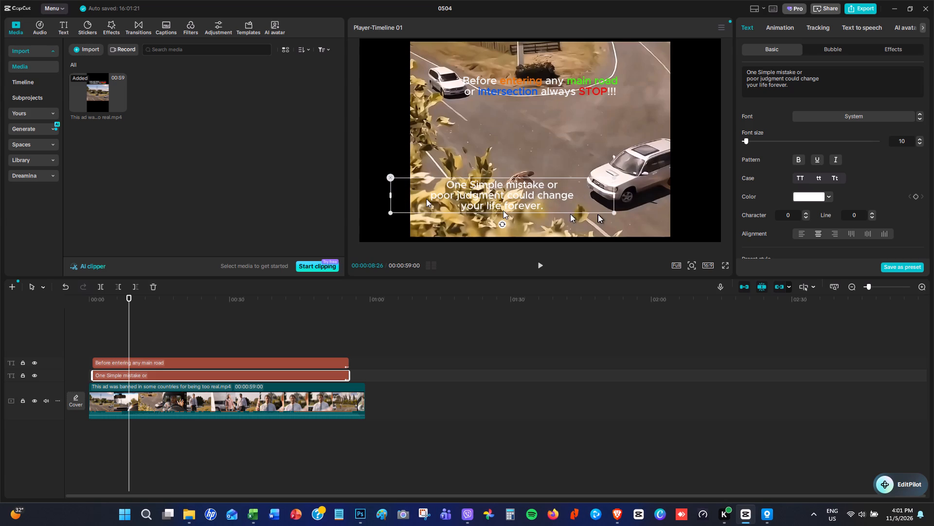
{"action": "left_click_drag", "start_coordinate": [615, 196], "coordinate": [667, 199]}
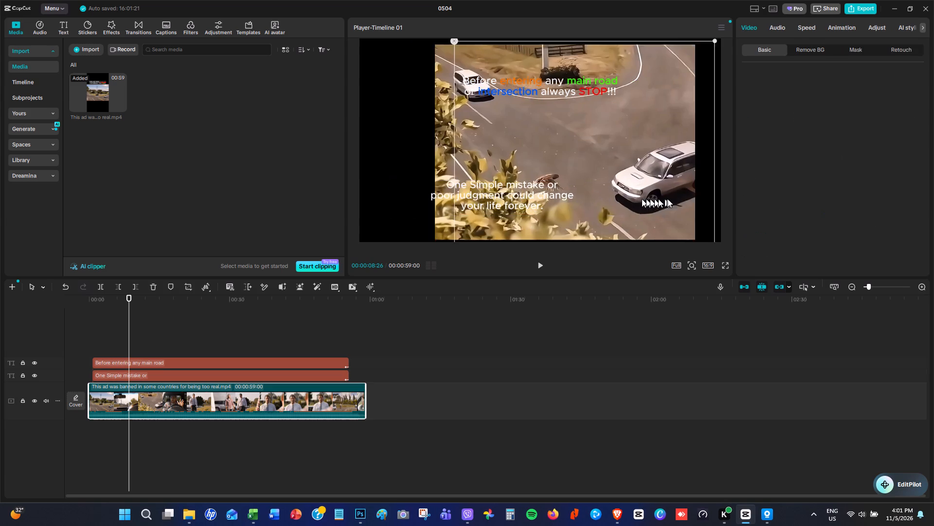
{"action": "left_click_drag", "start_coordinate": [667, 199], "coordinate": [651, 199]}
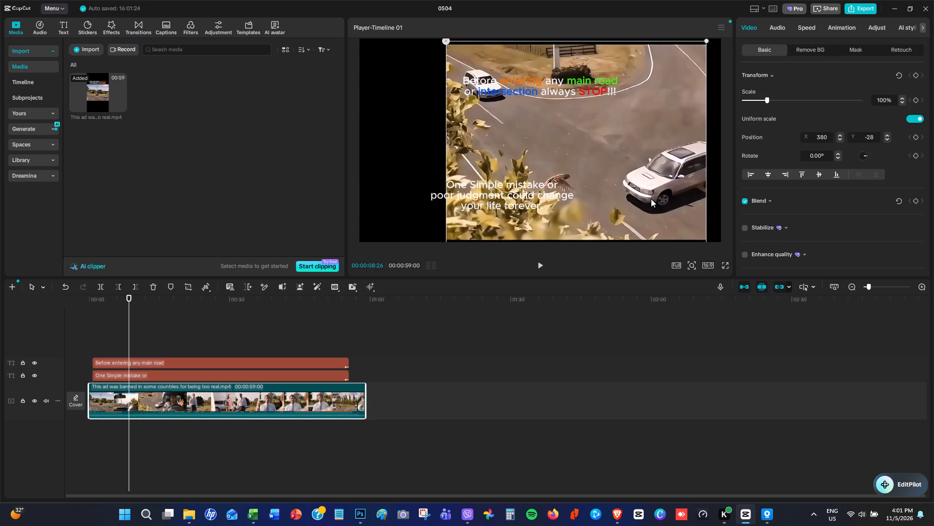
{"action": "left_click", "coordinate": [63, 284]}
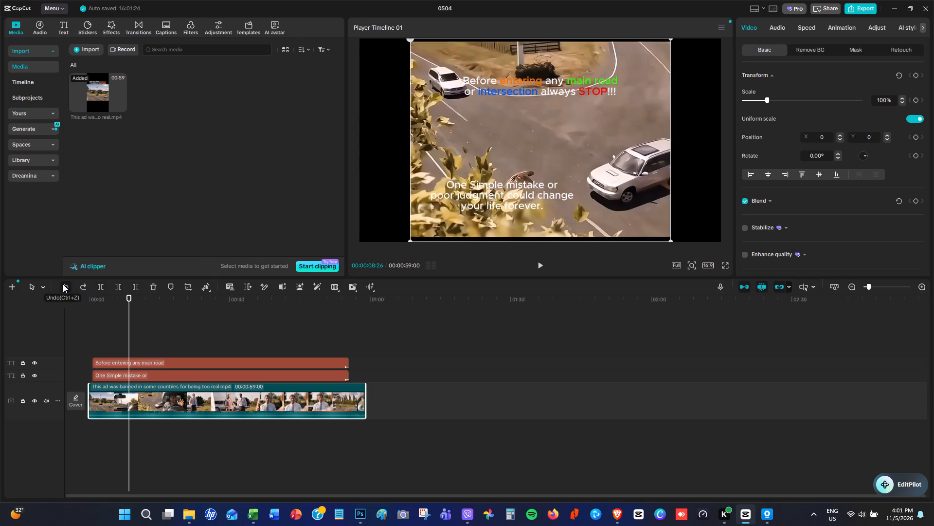
Widen the lower caption's text box on its right side and move the caption down near the bottom of the video picture.
{"action": "left_click", "coordinate": [510, 185]}
{"action": "left_click", "coordinate": [513, 196]}
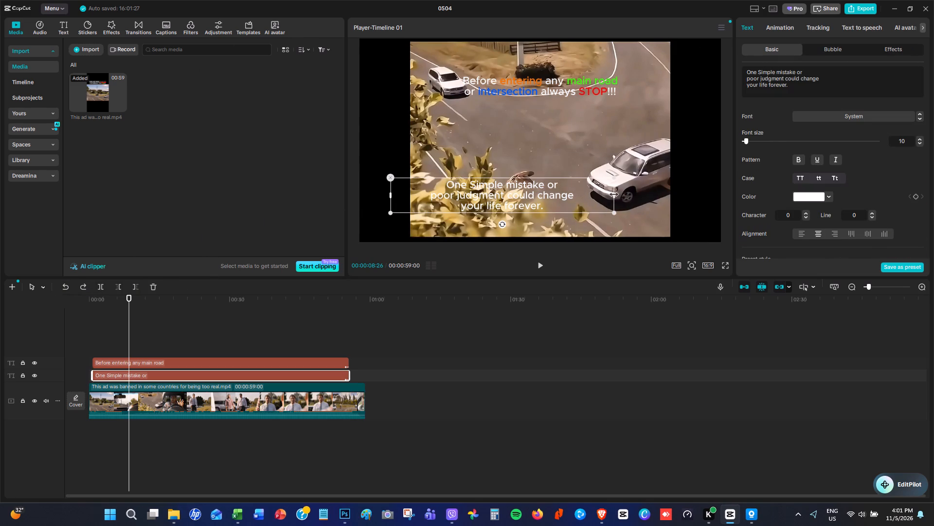
{"action": "left_click_drag", "start_coordinate": [614, 195], "coordinate": [702, 207]}
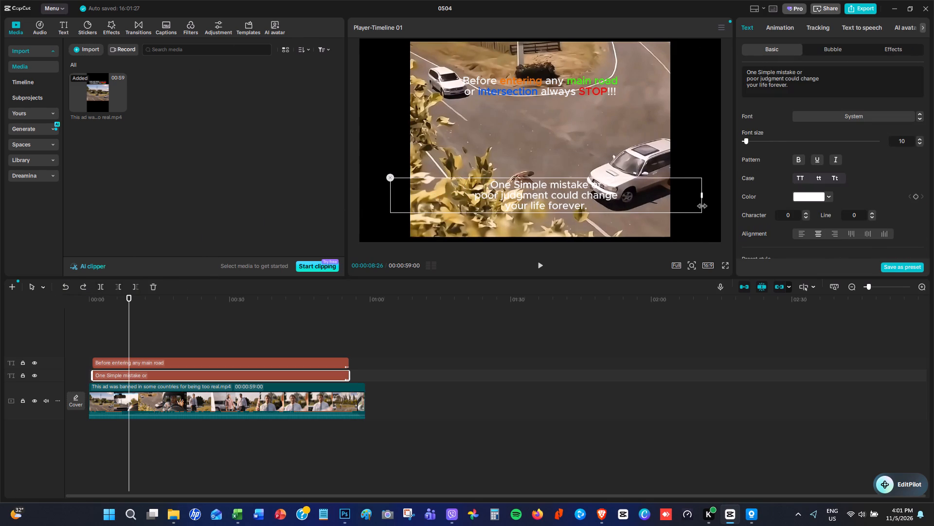
{"action": "left_click_drag", "start_coordinate": [702, 207], "coordinate": [693, 206]}
{"action": "left_click_drag", "start_coordinate": [629, 199], "coordinate": [626, 220]}
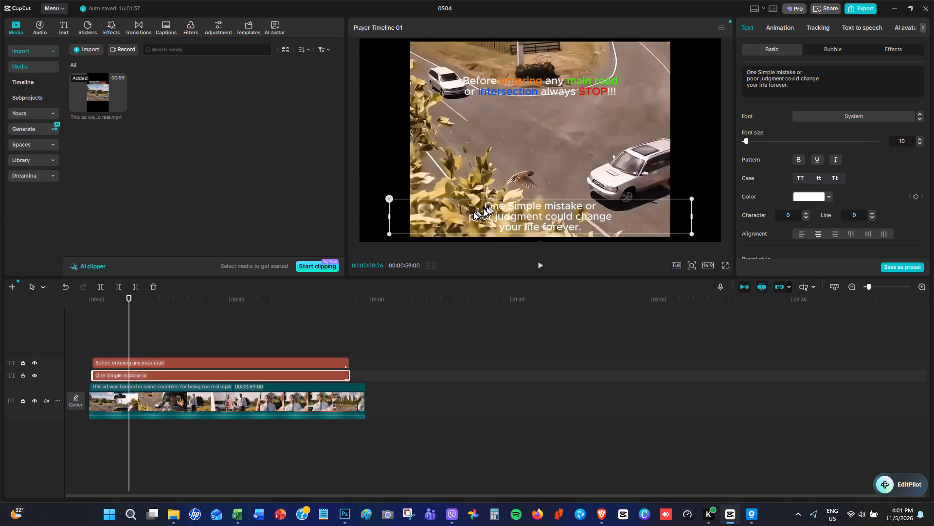
Join the lower caption's first two lines into "One Simple mistake or poor judgment could change".
{"action": "left_click", "coordinate": [470, 215]}
{"action": "double_click", "coordinate": [483, 218]}
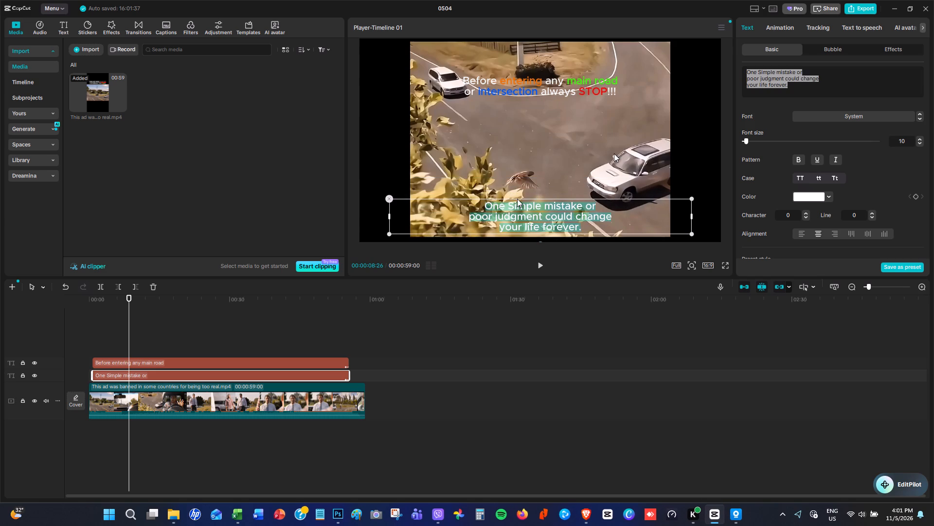
{"action": "left_click", "coordinate": [746, 77]}
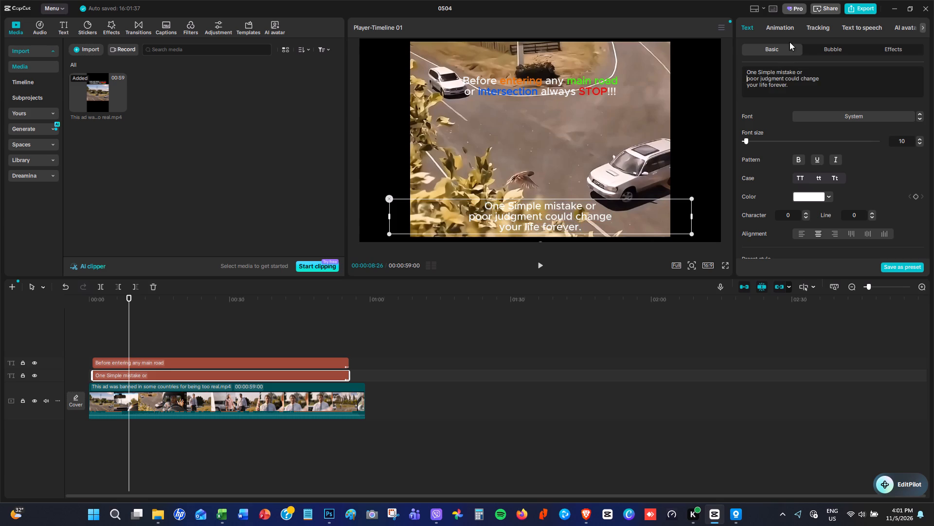
{"action": "key", "text": "BackSpace"}
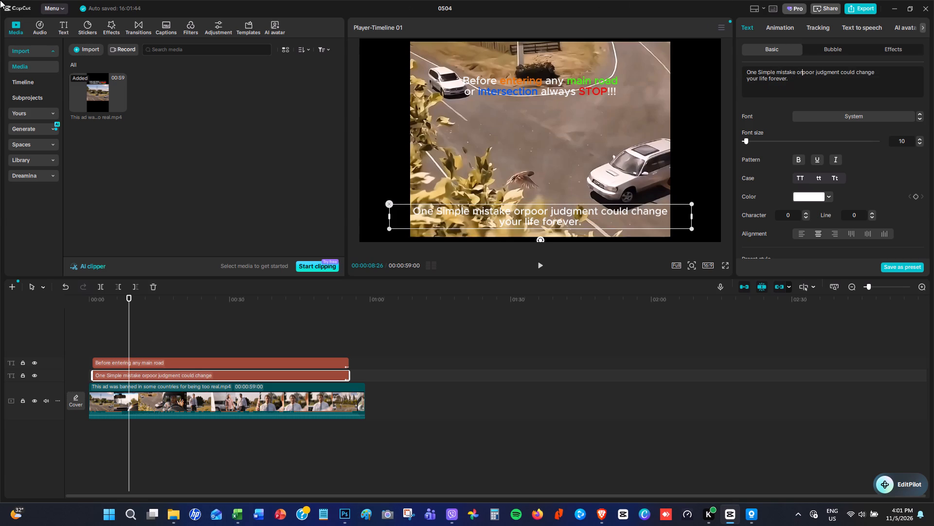
{"action": "key", "text": "space"}
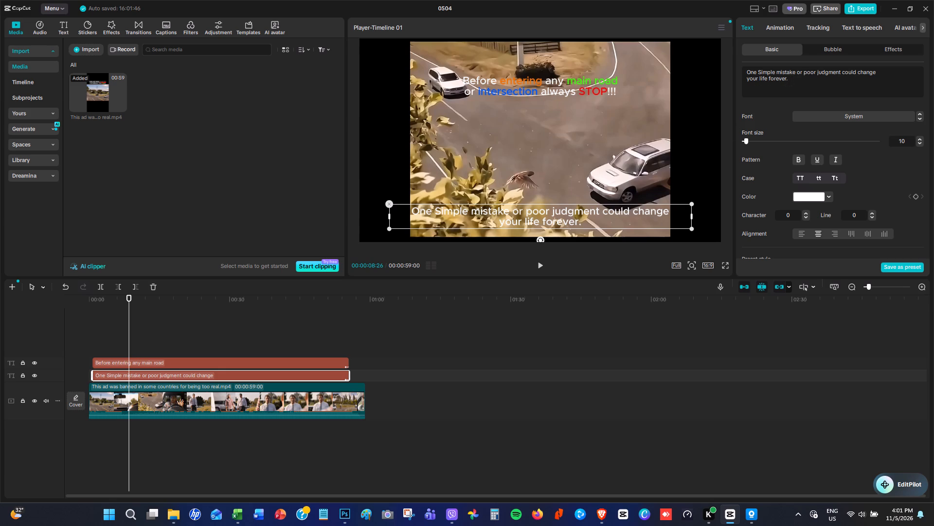
Change the colour of the entire lower caption text to near-black 0B0000.
{"action": "left_click_drag", "start_coordinate": [792, 79], "coordinate": [732, 64]}
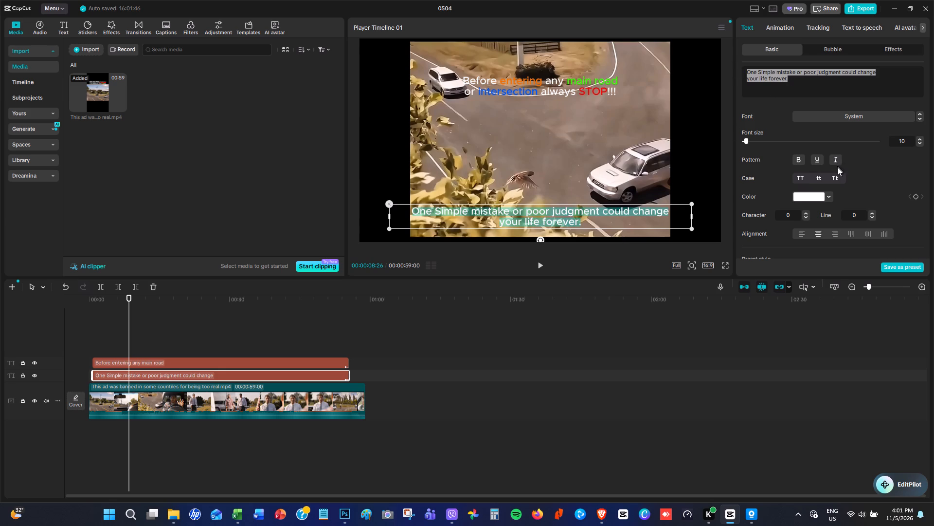
{"action": "left_click", "coordinate": [816, 199]}
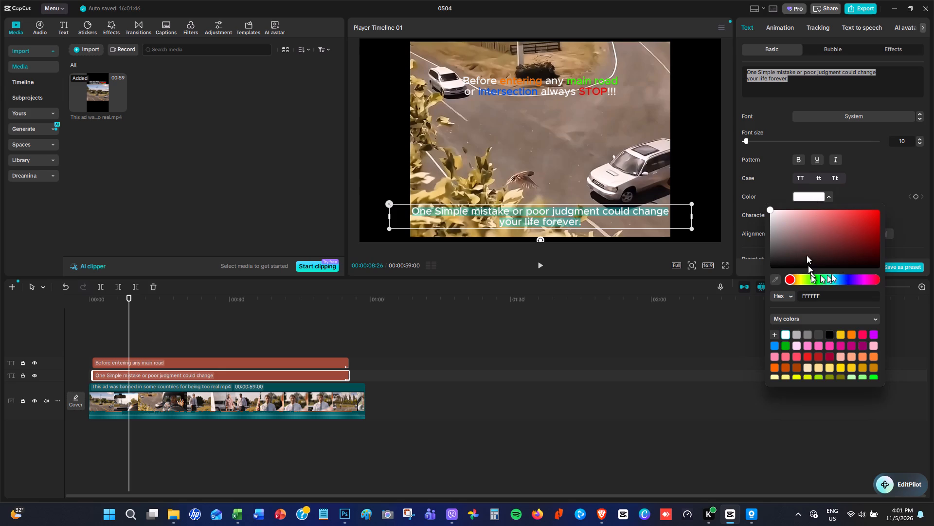
{"action": "left_click", "coordinate": [876, 266]}
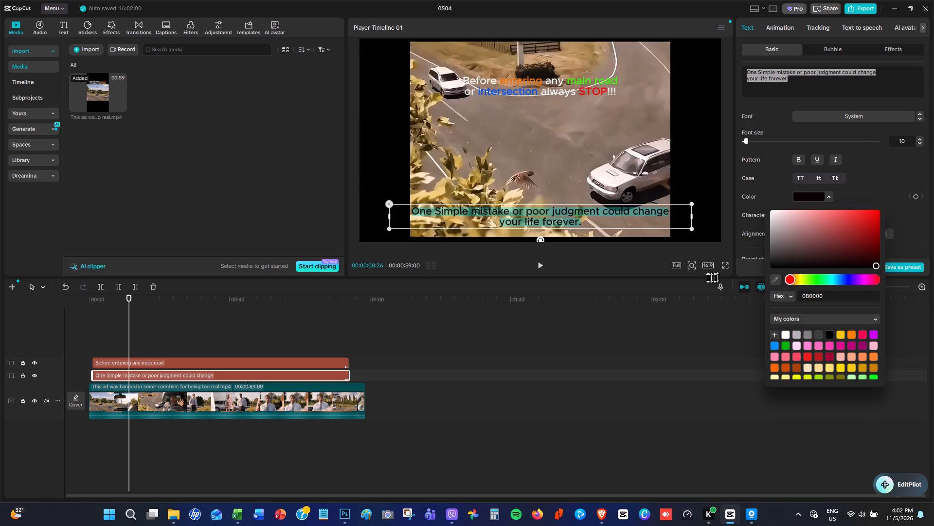
{"action": "left_click", "coordinate": [876, 169]}
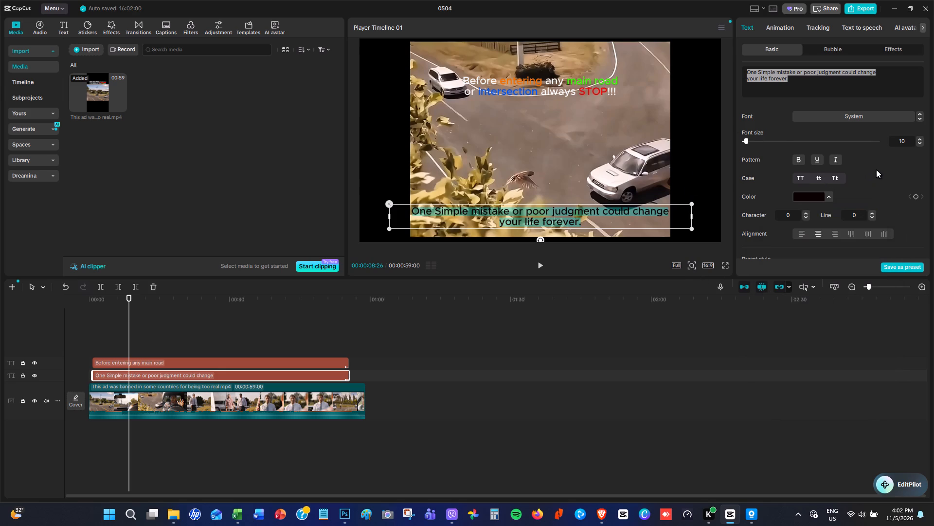
Set the lower caption's font size to 8.
{"action": "left_click", "coordinate": [921, 143]}
{"action": "left_click", "coordinate": [921, 143]}
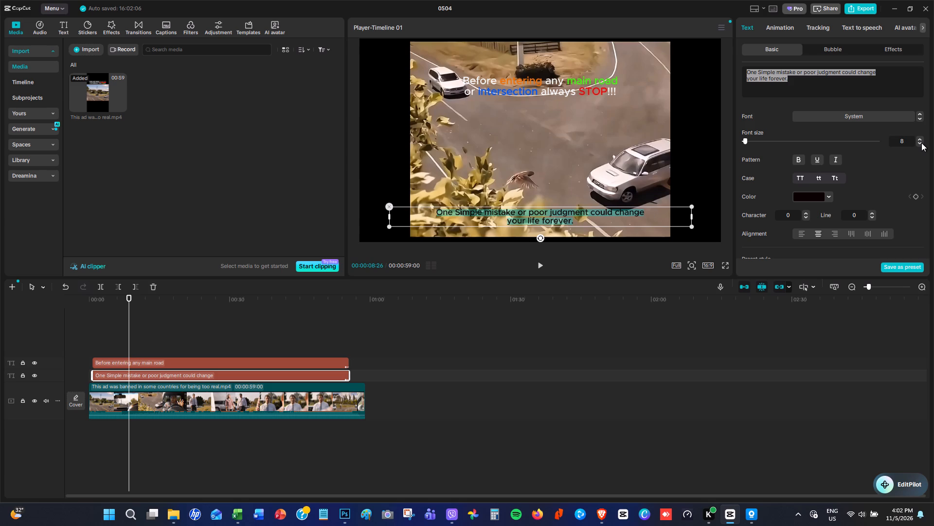
Move the lower caption slightly further down, keeping it centred and the video clip in its original position.
{"action": "left_click", "coordinate": [645, 228]}
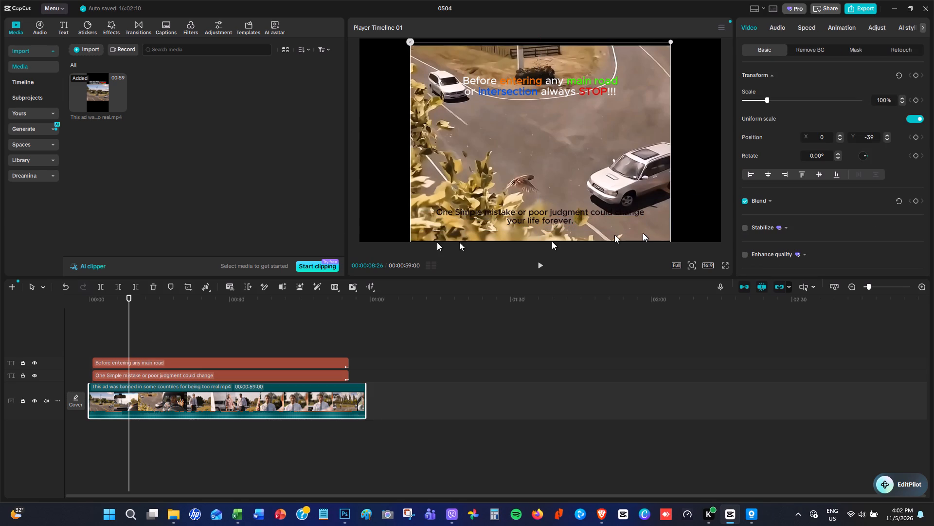
{"action": "left_click", "coordinate": [65, 287]}
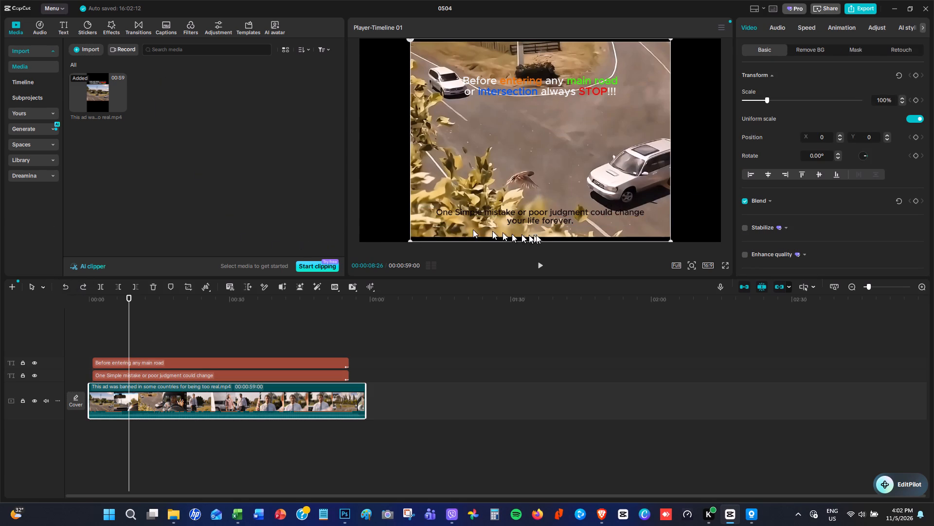
{"action": "left_click", "coordinate": [222, 372]}
{"action": "left_click_drag", "start_coordinate": [611, 216], "coordinate": [611, 219]}
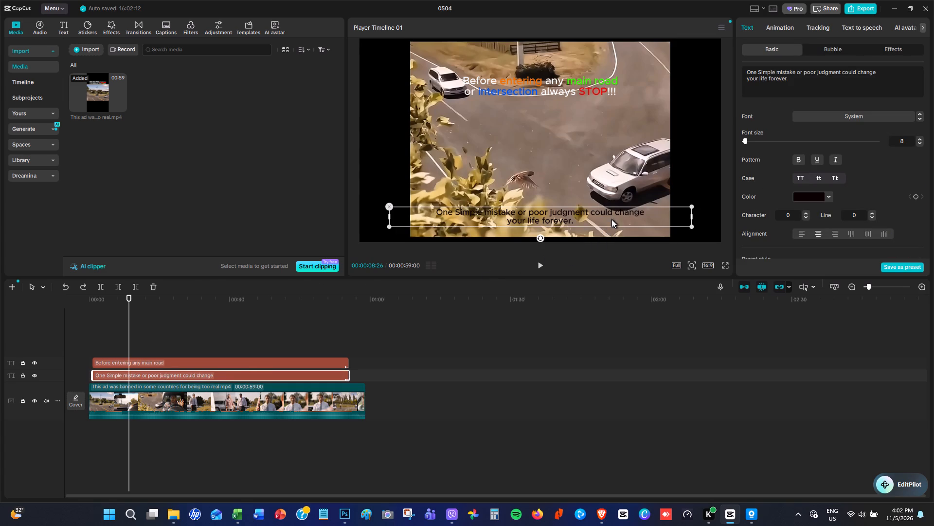
{"action": "left_click_drag", "start_coordinate": [611, 219], "coordinate": [611, 225]}
{"action": "left_click_drag", "start_coordinate": [607, 219], "coordinate": [609, 228]}
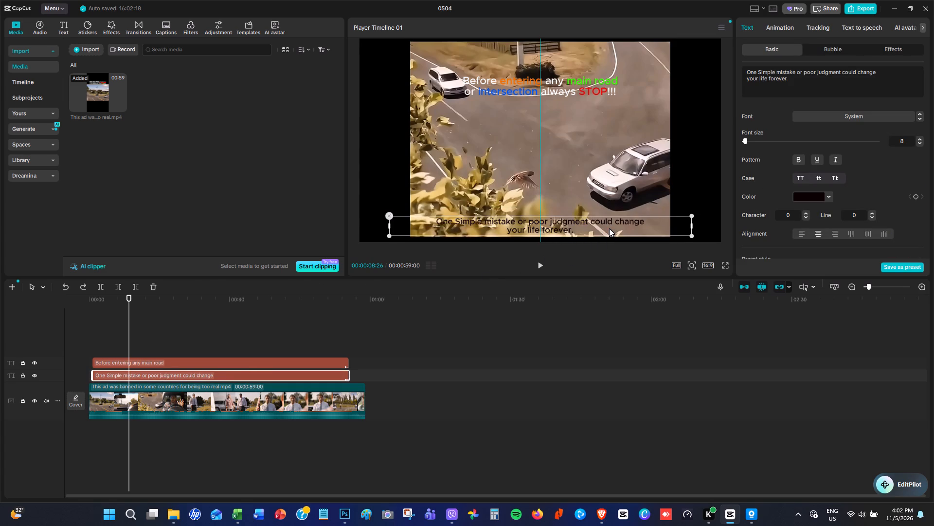
{"action": "left_click_drag", "start_coordinate": [609, 228], "coordinate": [609, 226]}
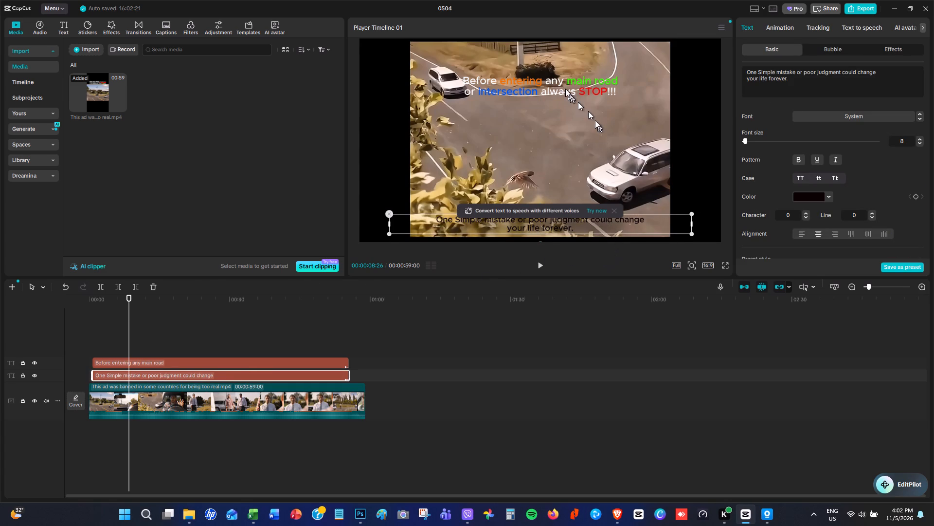
Set the upper caption's font size to 9 and widen its text box on both sides, beyond the video picture's edges.
{"action": "left_click", "coordinate": [563, 86]}
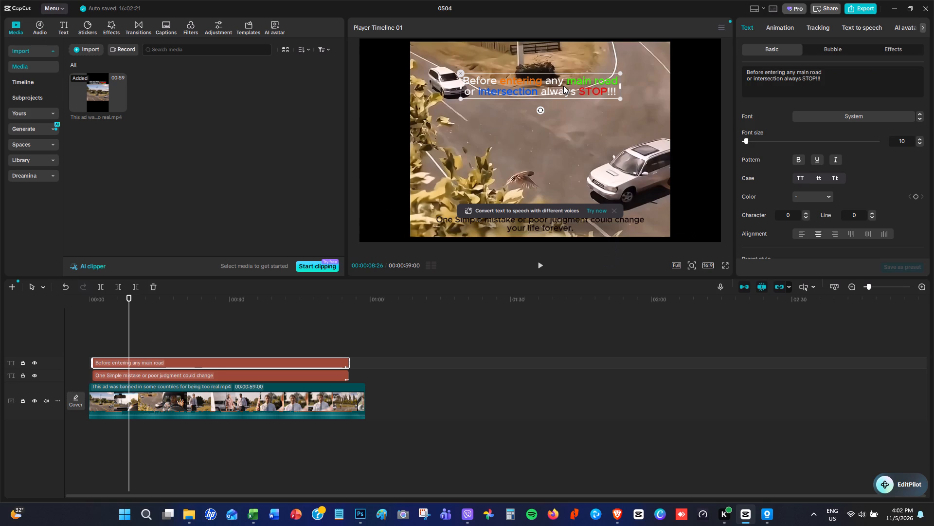
{"action": "left_click", "coordinate": [920, 141]}
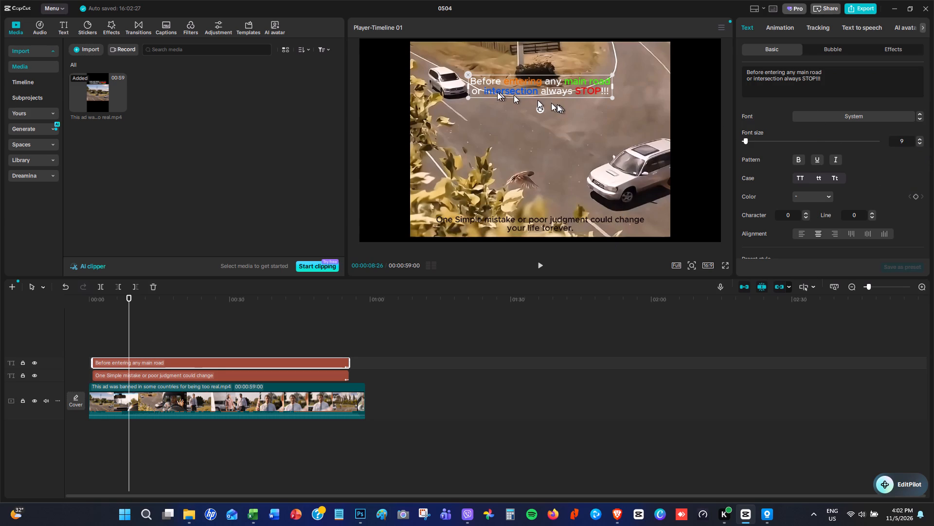
{"action": "left_click_drag", "start_coordinate": [468, 88], "coordinate": [392, 90]}
{"action": "left_click_drag", "start_coordinate": [613, 85], "coordinate": [686, 95]}
Join the upper caption's two lines into "Before entering any main road or intersection always STOP!!!".
{"action": "left_click", "coordinate": [469, 90]}
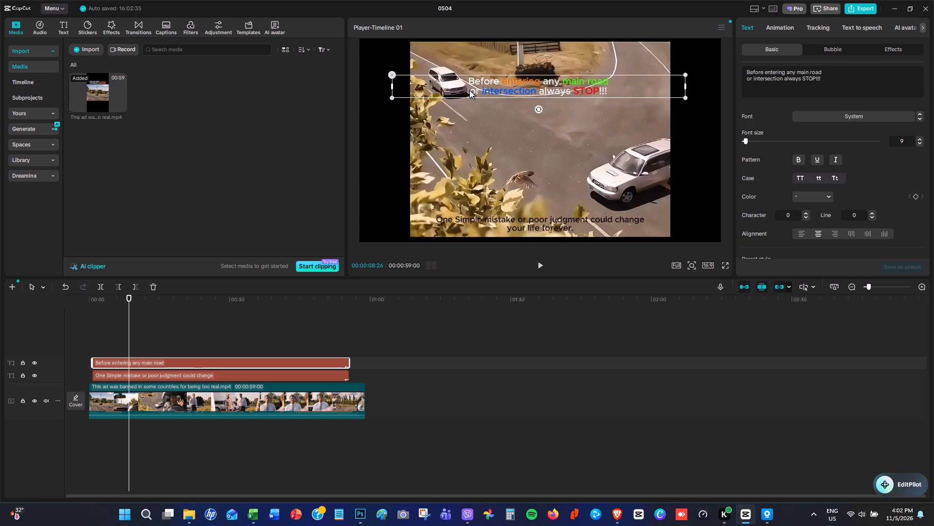
{"action": "left_click", "coordinate": [747, 78]}
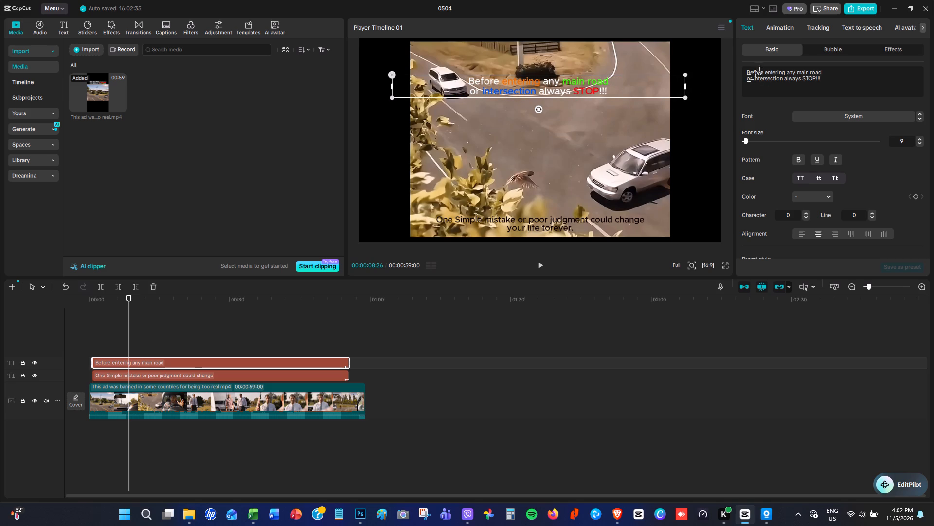
{"action": "key", "text": "BackSpace"}
{"action": "key", "text": "space"}
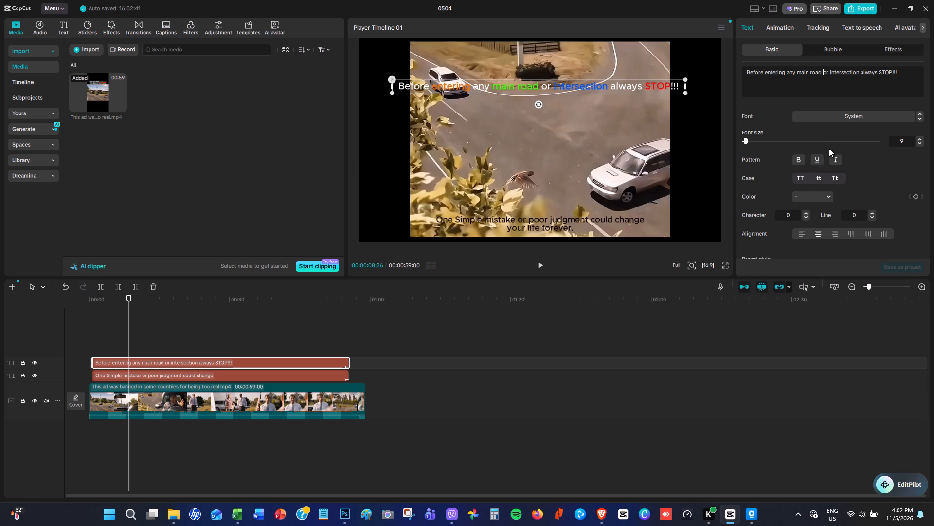
Set the upper caption's font size to 8.
{"action": "left_click", "coordinate": [919, 143]}
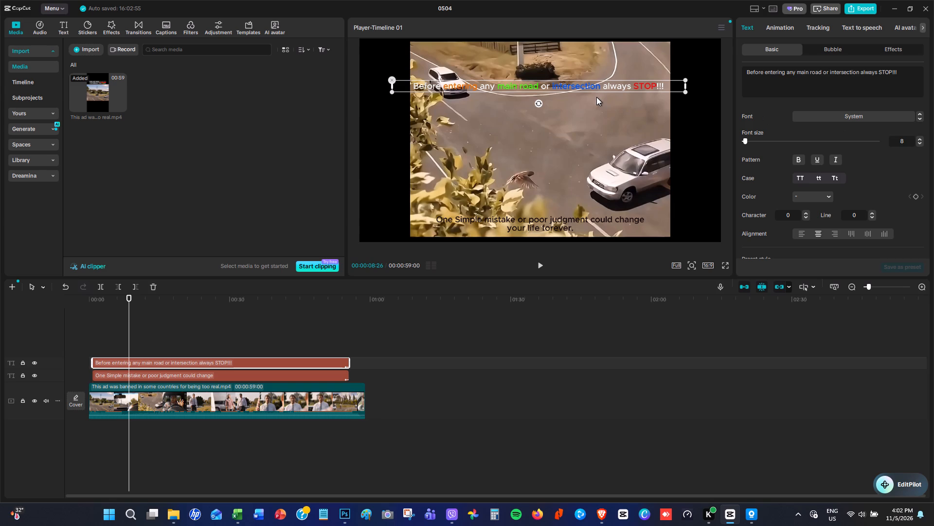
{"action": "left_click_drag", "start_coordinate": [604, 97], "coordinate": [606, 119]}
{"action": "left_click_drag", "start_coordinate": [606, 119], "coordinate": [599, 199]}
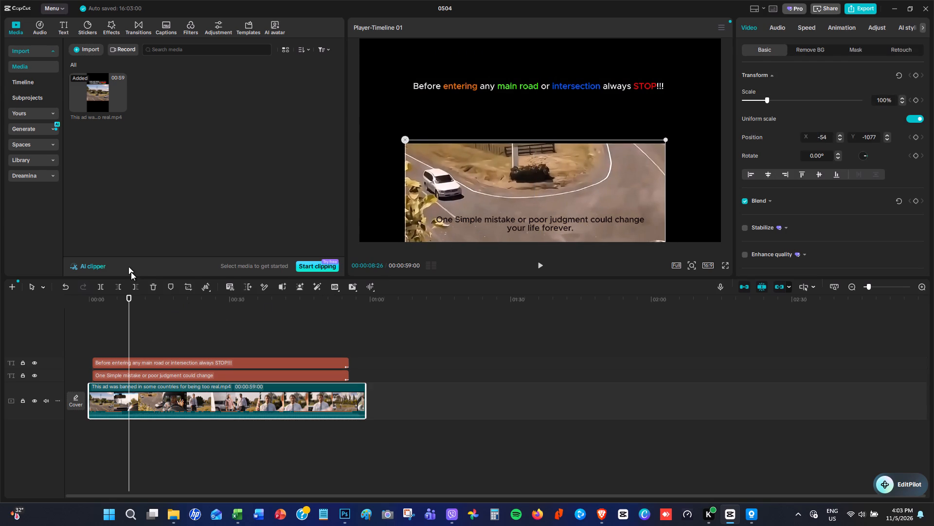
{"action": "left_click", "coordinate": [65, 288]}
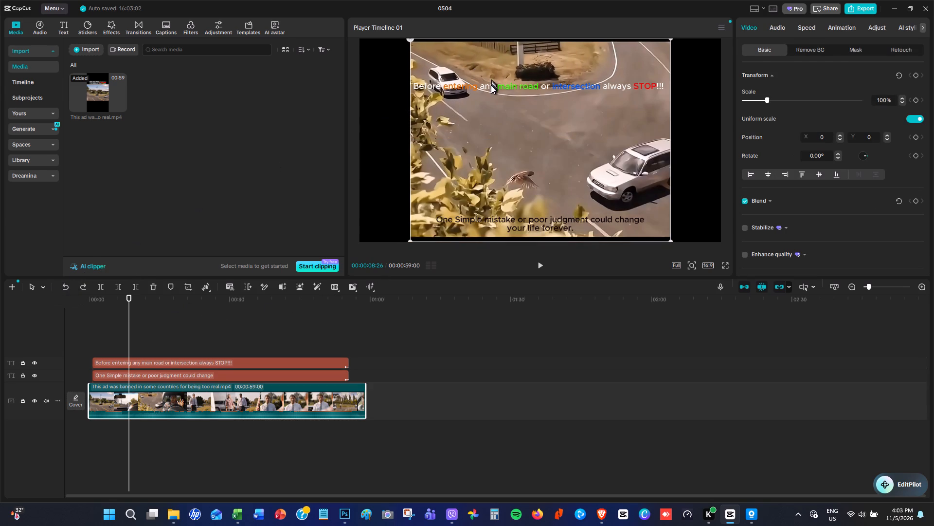
Move the upper caption down to the lower part of the picture, centred just above the lower caption.
{"action": "left_click", "coordinate": [490, 86]}
{"action": "left_click", "coordinate": [466, 86]}
{"action": "left_click_drag", "start_coordinate": [466, 86], "coordinate": [470, 95]}
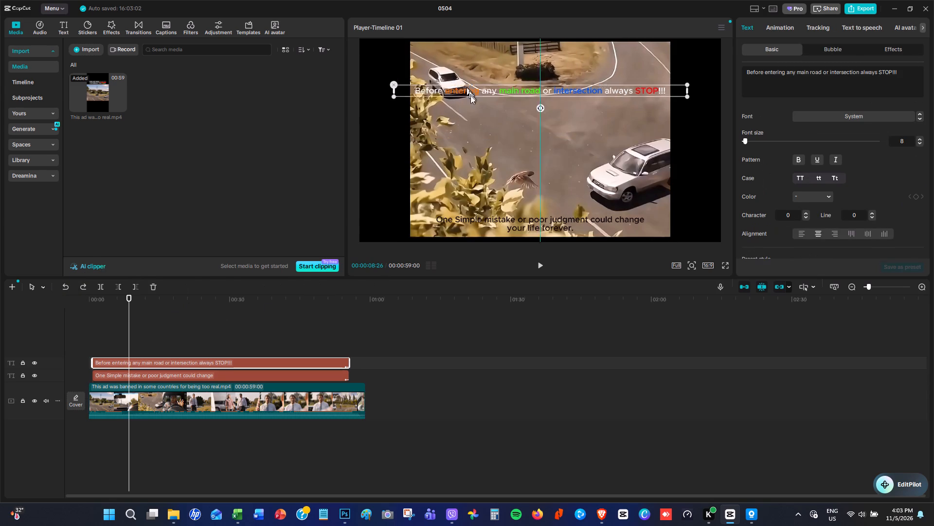
{"action": "left_click_drag", "start_coordinate": [470, 95], "coordinate": [465, 209]}
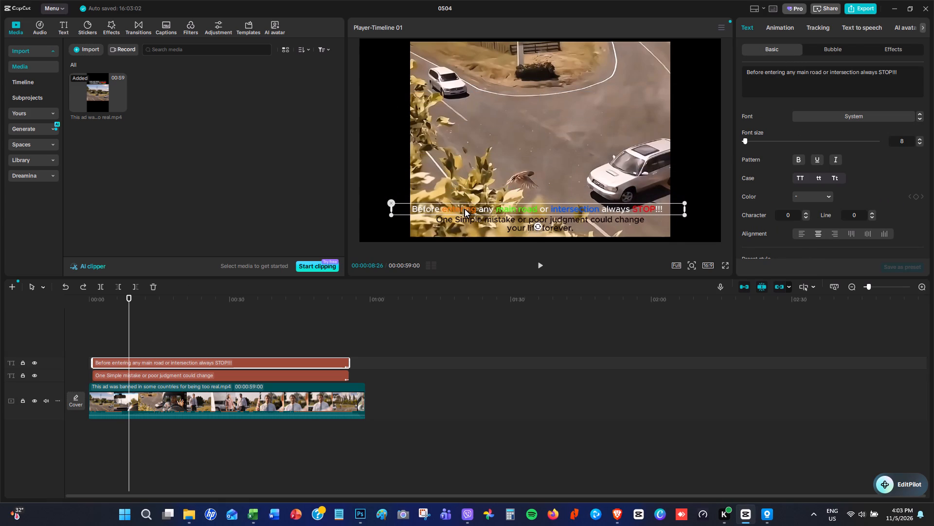
{"action": "left_click_drag", "start_coordinate": [465, 209], "coordinate": [467, 209]}
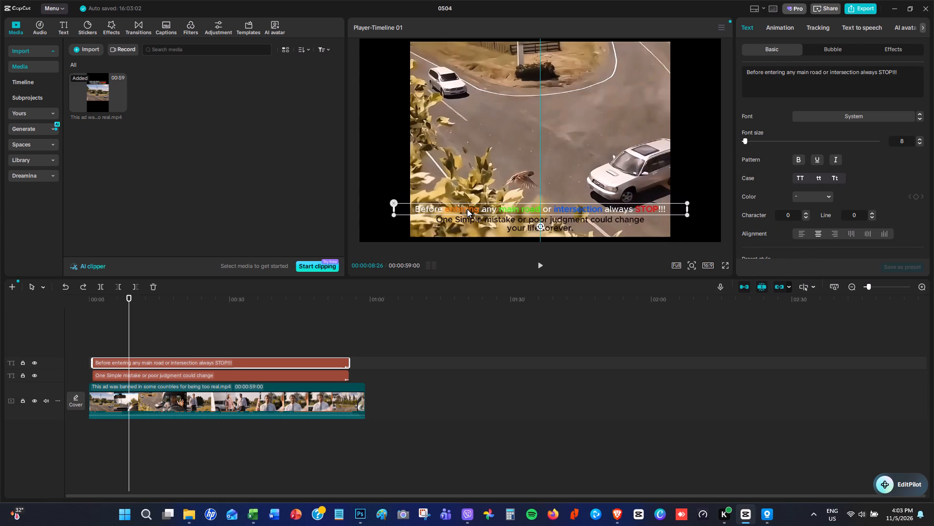
{"action": "left_click_drag", "start_coordinate": [467, 209], "coordinate": [467, 208]}
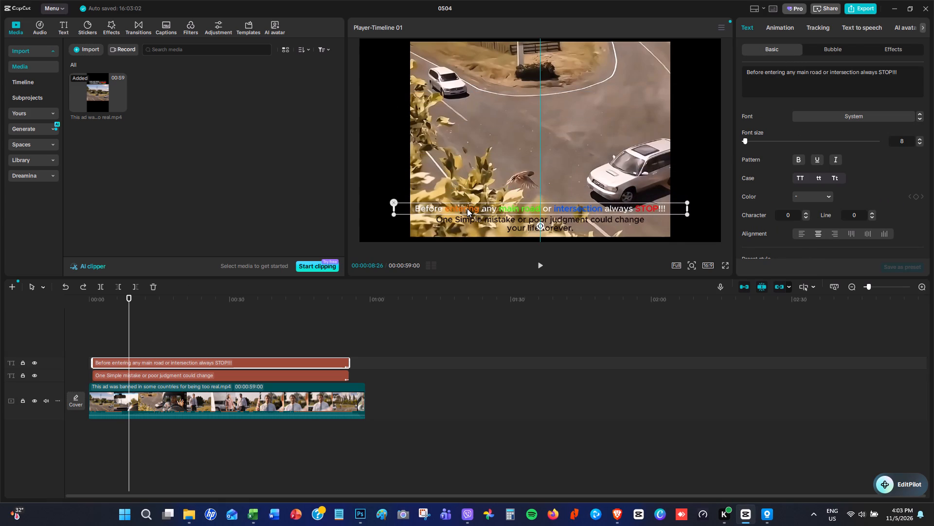
{"action": "left_click_drag", "start_coordinate": [467, 208], "coordinate": [467, 207]}
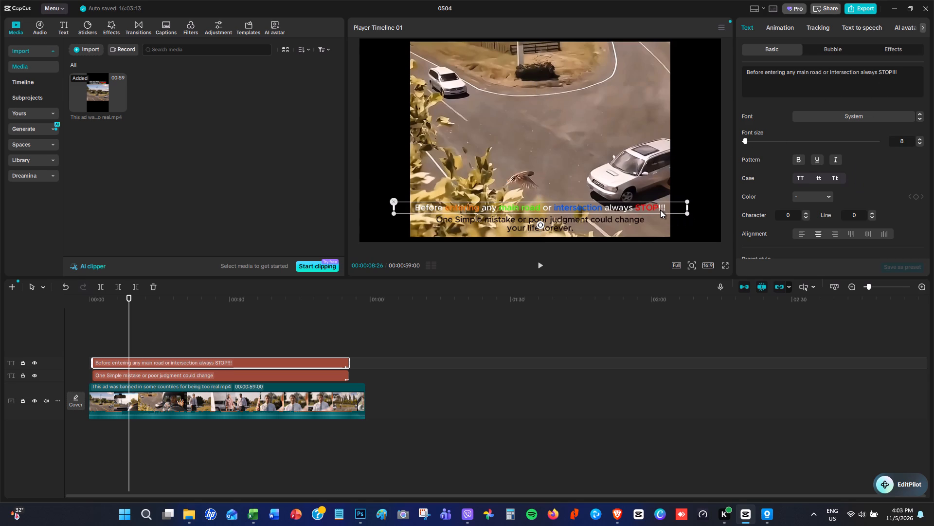
Recolour the whole upper caption to near-black, hex 0D0000.
{"action": "left_click", "coordinate": [822, 194]}
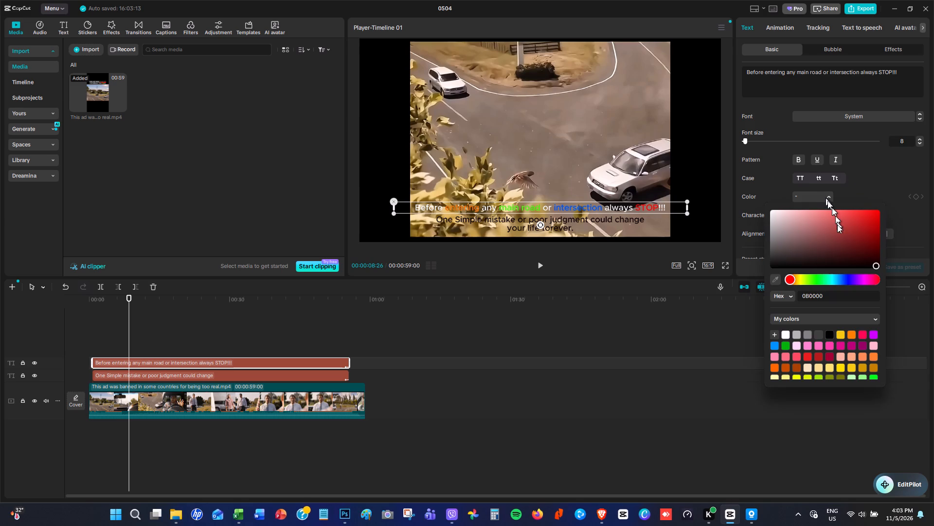
{"action": "left_click", "coordinate": [876, 263]}
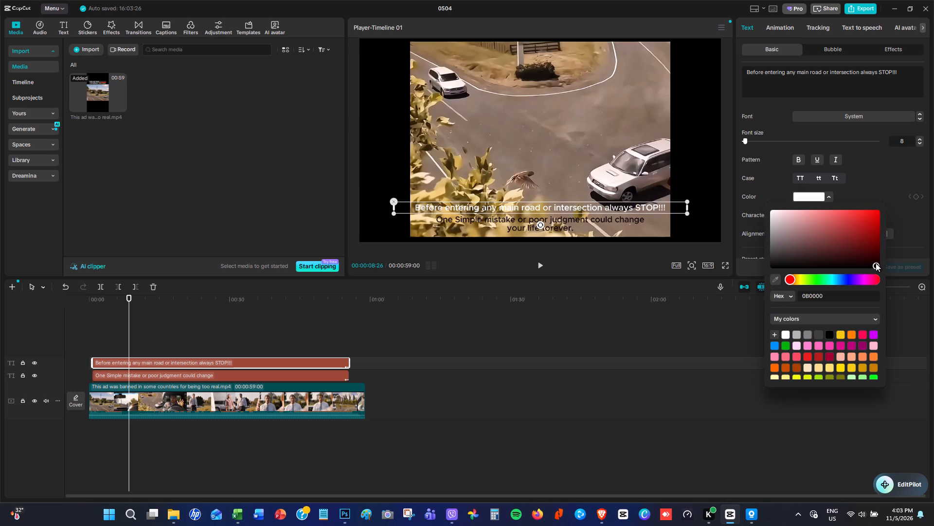
{"action": "left_click", "coordinate": [859, 240]}
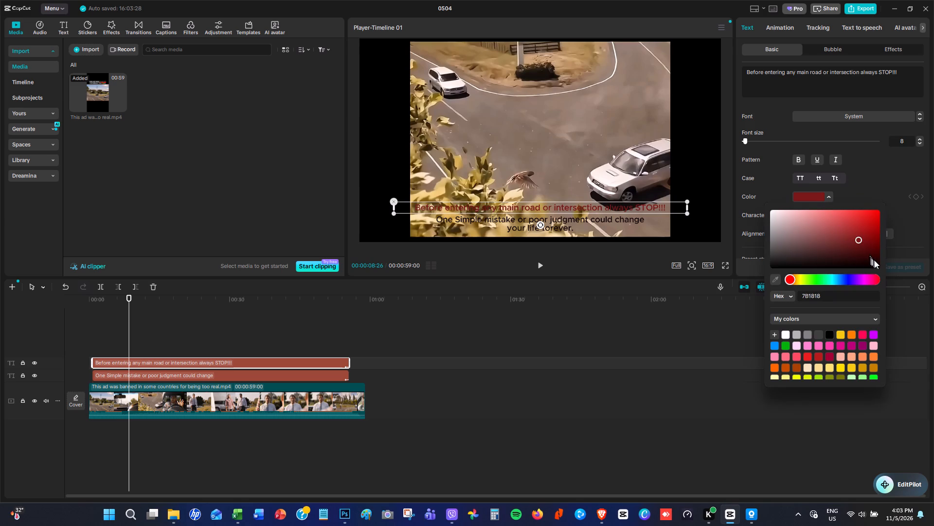
{"action": "left_click", "coordinate": [879, 265]}
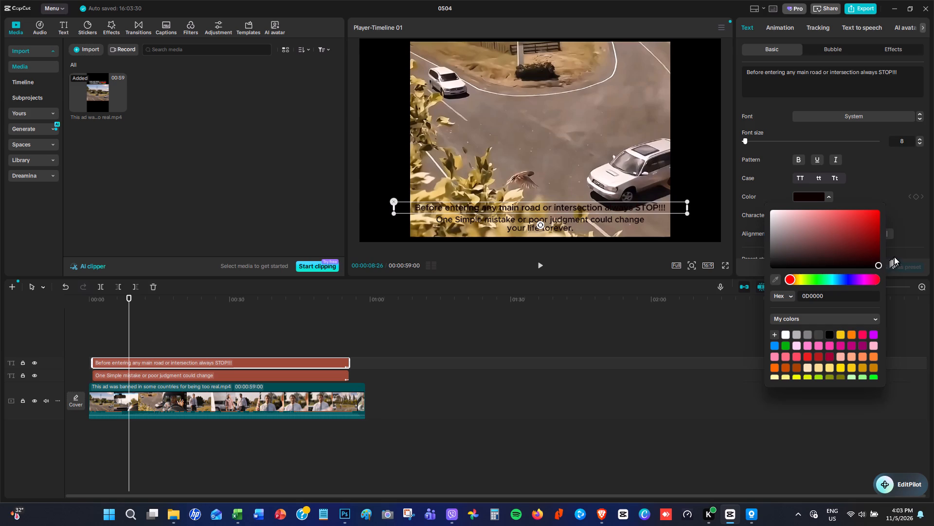
{"action": "left_click", "coordinate": [631, 293]}
{"action": "left_click", "coordinate": [660, 156]}
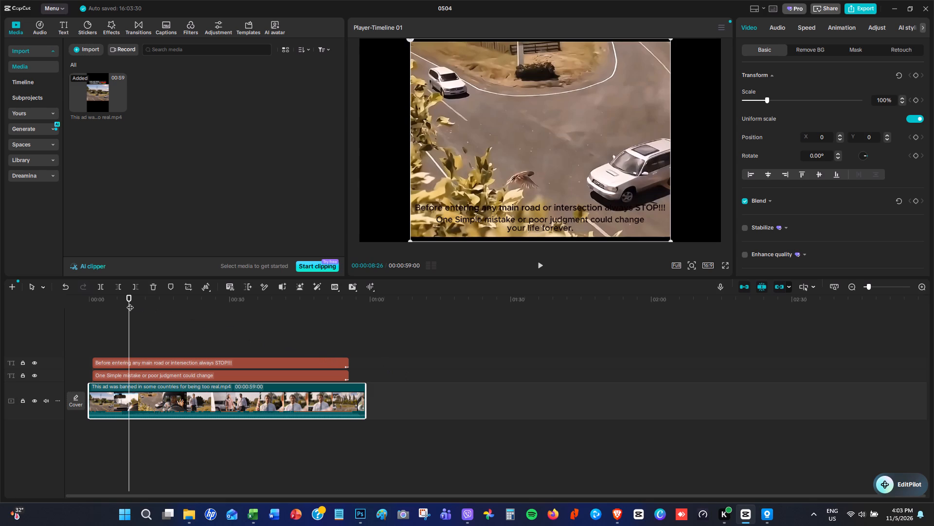
Set the font size of both captions to 7.
{"action": "left_click_drag", "start_coordinate": [130, 302], "coordinate": [117, 312]}
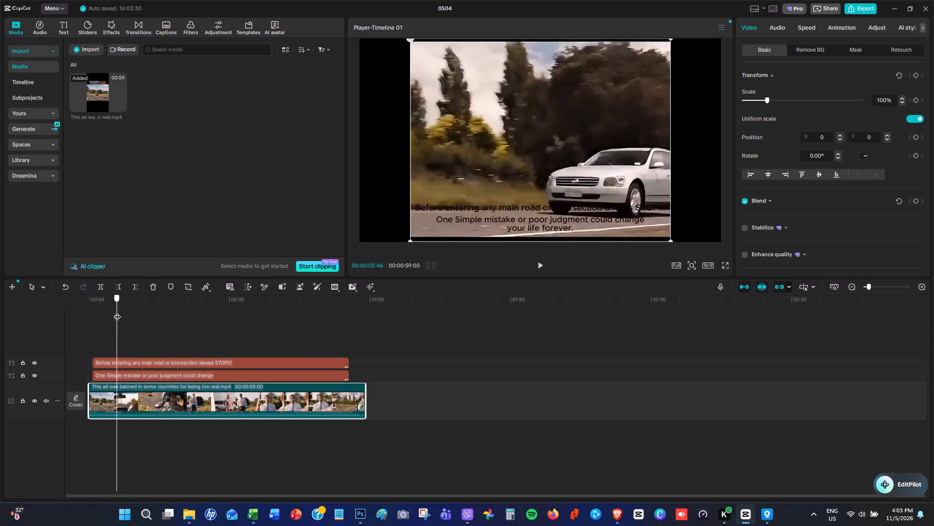
{"action": "left_click_drag", "start_coordinate": [117, 312], "coordinate": [138, 322]}
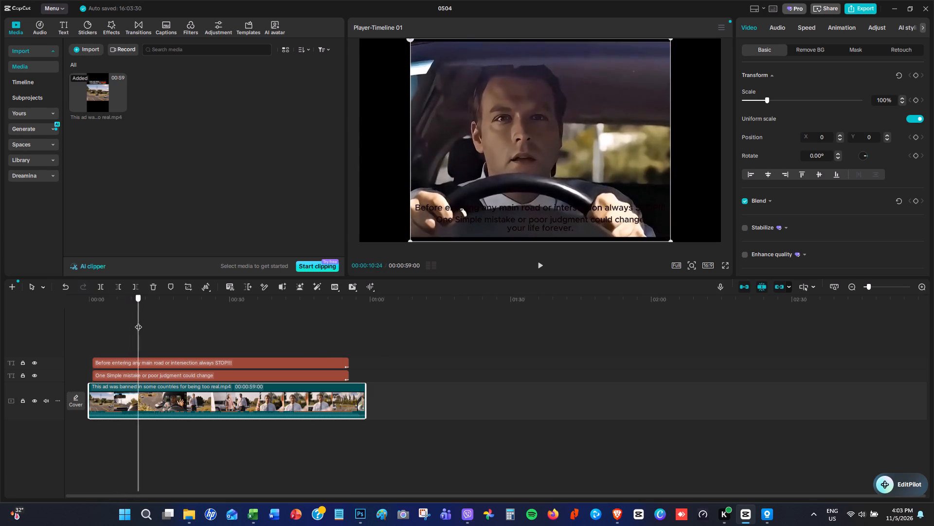
{"action": "left_click_drag", "start_coordinate": [138, 322], "coordinate": [129, 323]}
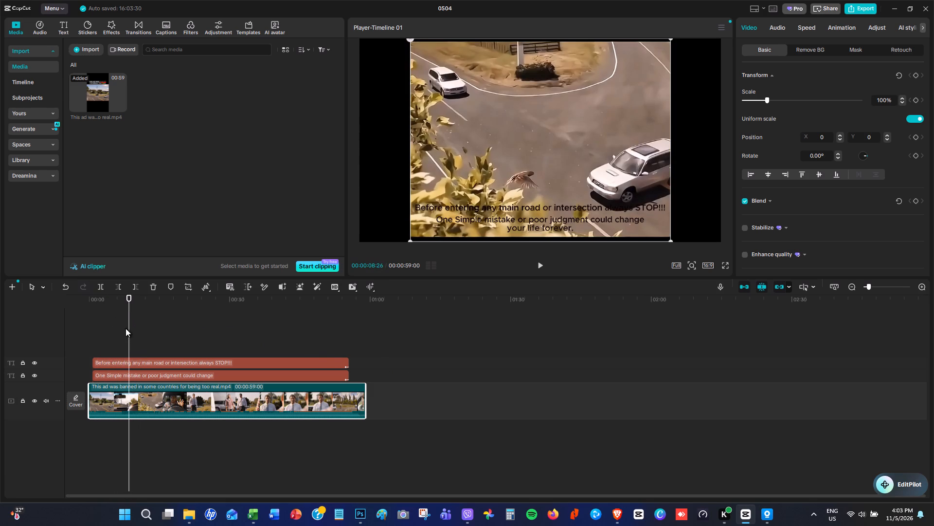
{"action": "left_click", "coordinate": [172, 363]}
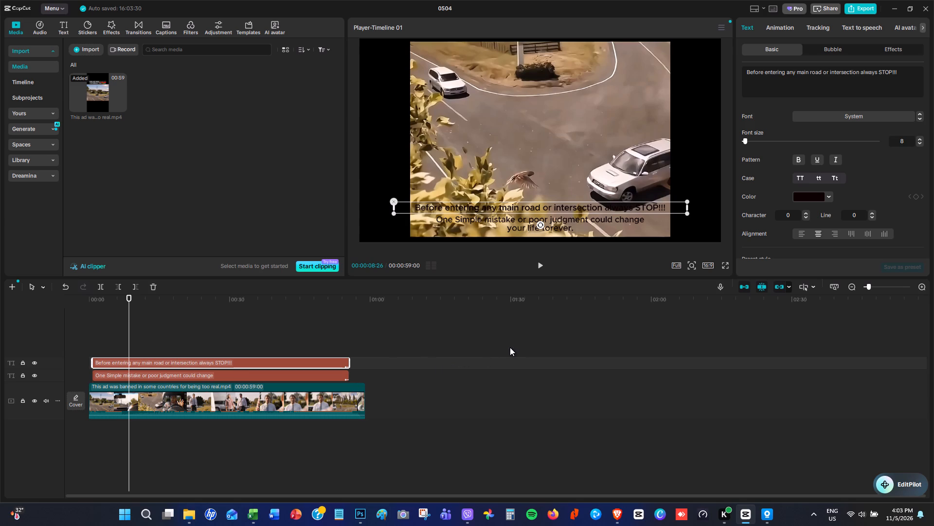
{"action": "left_click", "coordinate": [919, 143]}
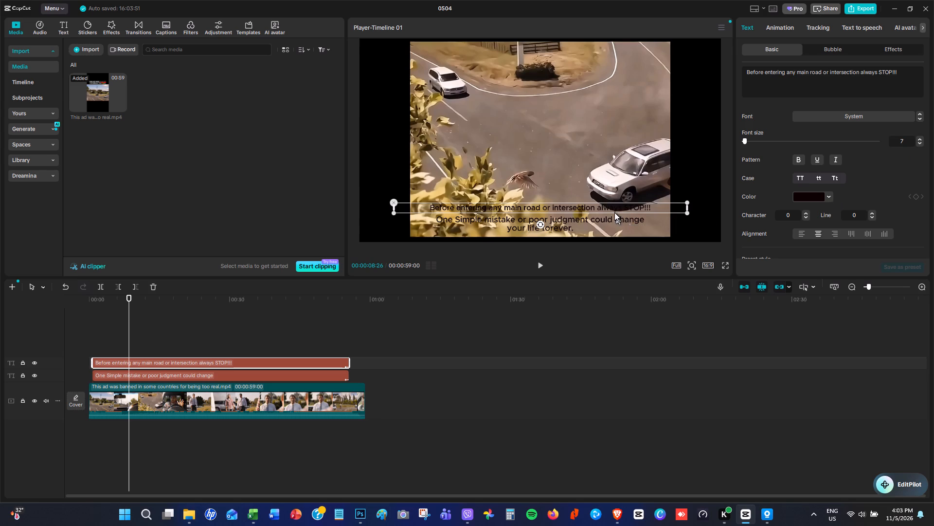
{"action": "left_click", "coordinate": [336, 376]}
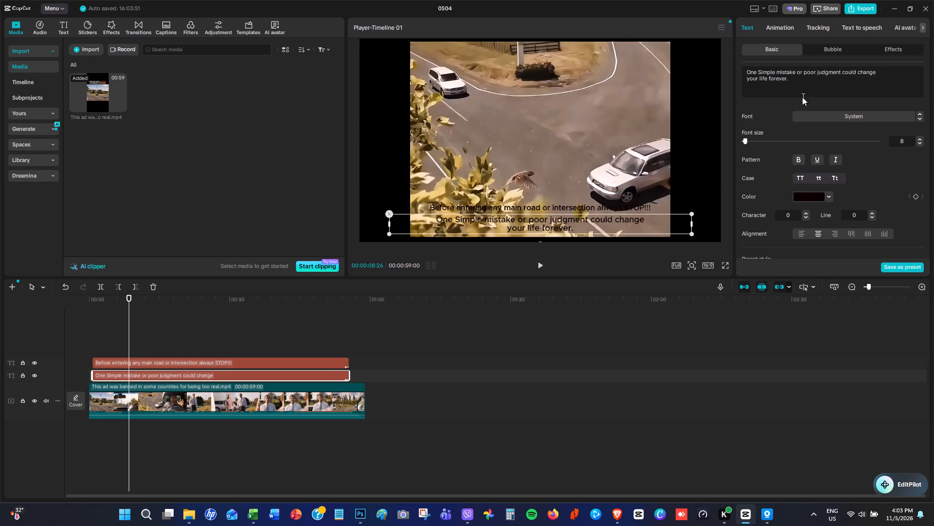
{"action": "left_click", "coordinate": [919, 144]}
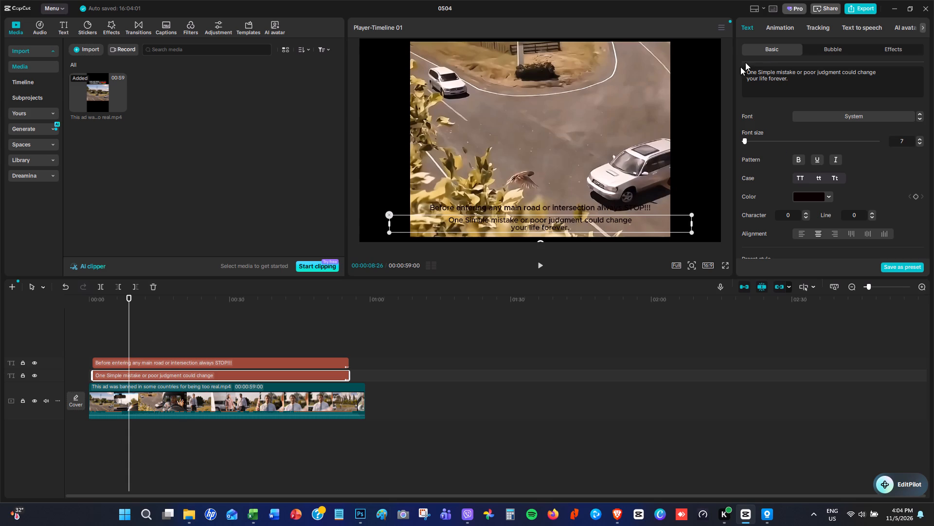
Join the lower caption's two lines into "One Simple mistake or poor judgment could change your life forever.".
{"action": "left_click", "coordinate": [747, 79]}
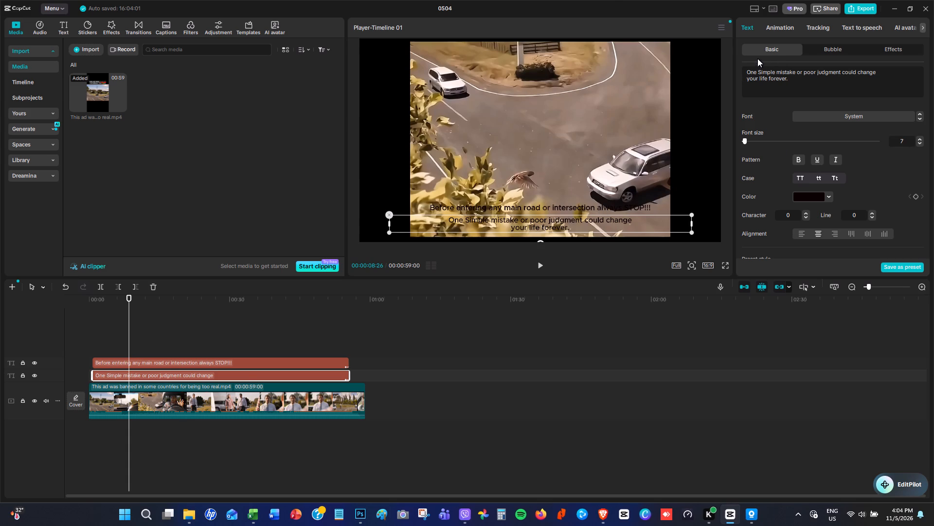
{"action": "key", "text": "BackSpace"}
{"action": "key", "text": "space"}
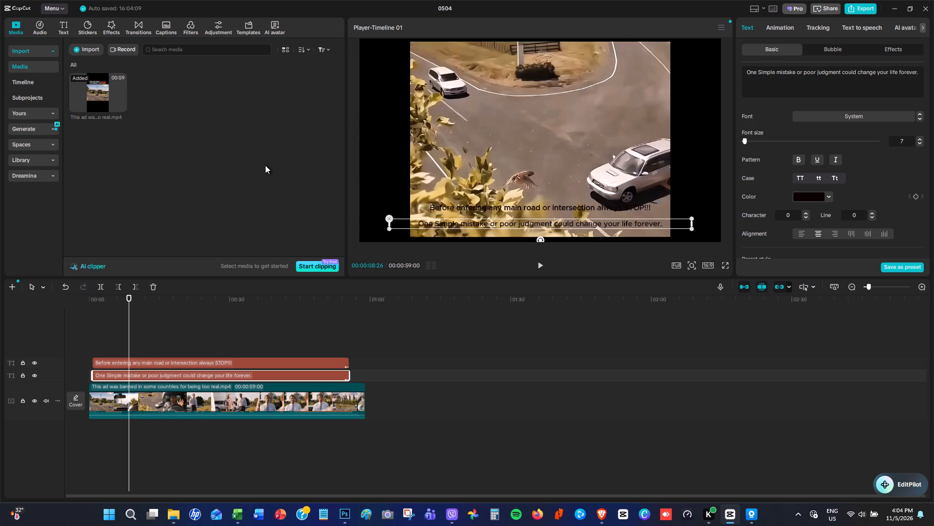
Move the lower caption slightly further down and place the upper caption centred directly above it.
{"action": "left_click_drag", "start_coordinate": [511, 224], "coordinate": [511, 229]}
{"action": "left_click_drag", "start_coordinate": [511, 229], "coordinate": [512, 228]}
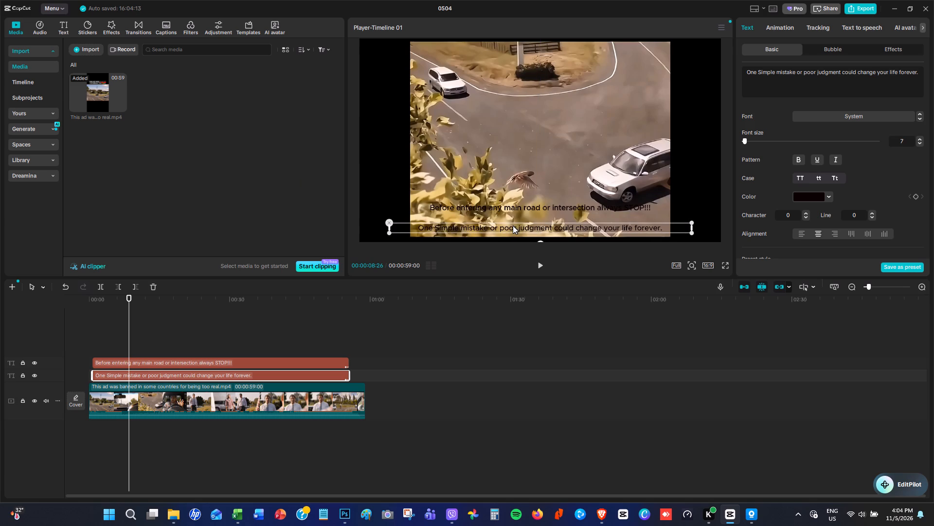
{"action": "left_click", "coordinate": [212, 365]}
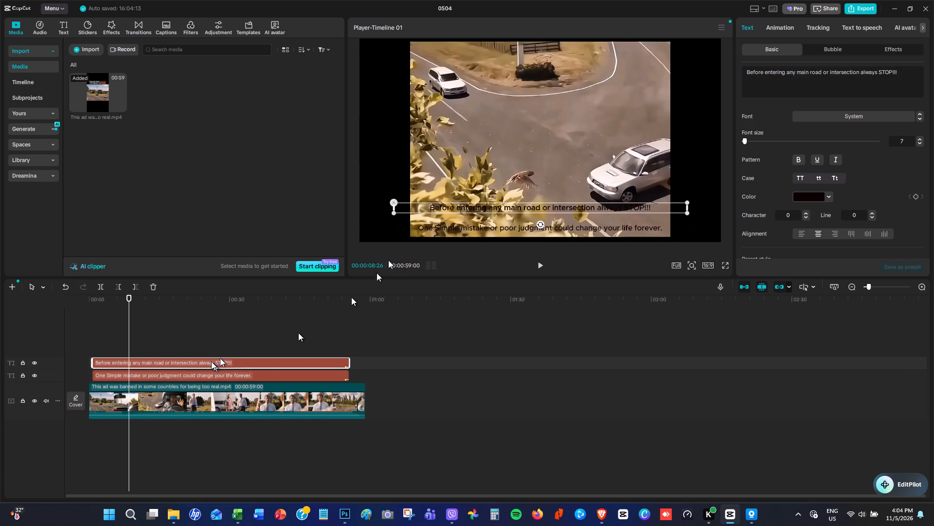
{"action": "left_click_drag", "start_coordinate": [448, 205], "coordinate": [450, 216]}
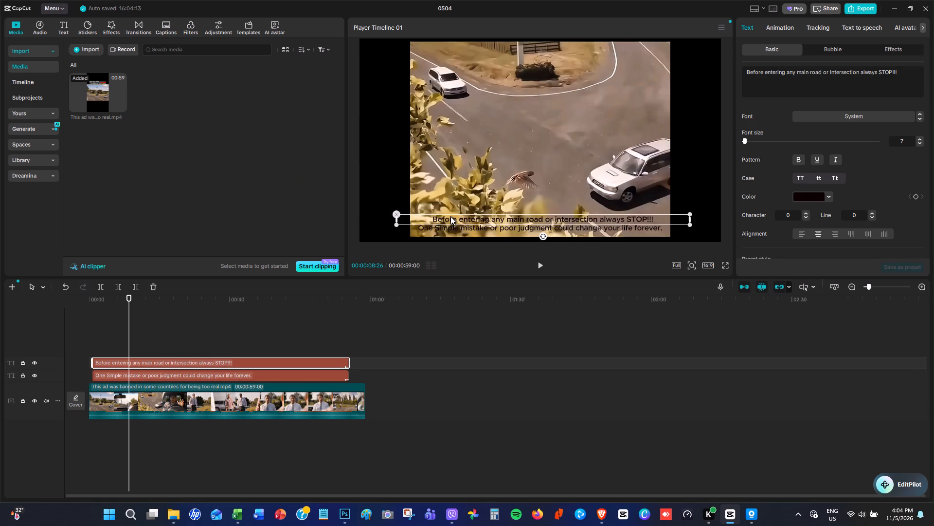
{"action": "left_click_drag", "start_coordinate": [450, 216], "coordinate": [449, 216]}
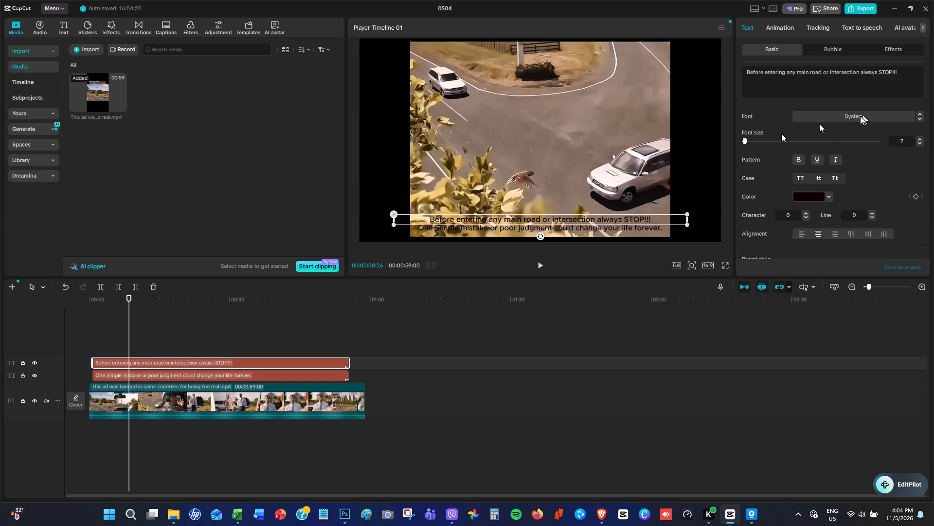
Check how the two captions read over different scenes across the video.
{"action": "left_click", "coordinate": [587, 229]}
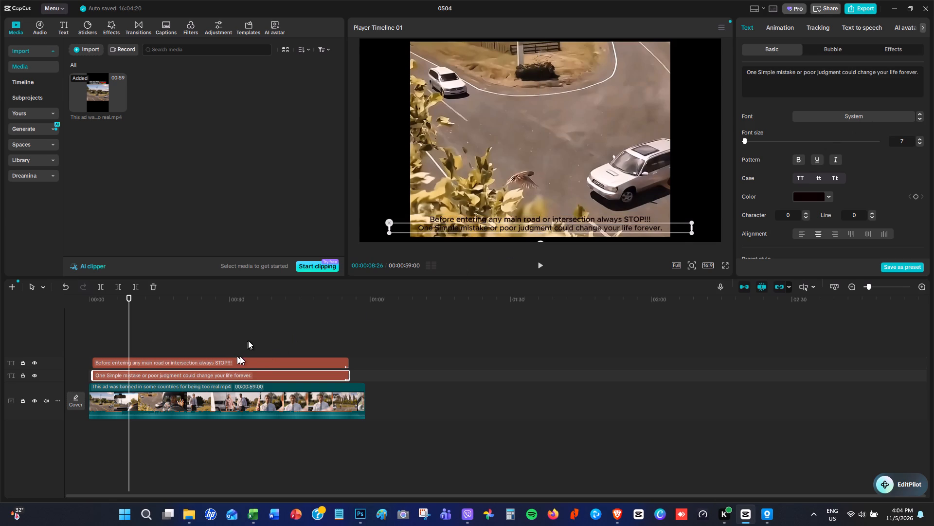
{"action": "left_click_drag", "start_coordinate": [129, 297], "coordinate": [210, 303]}
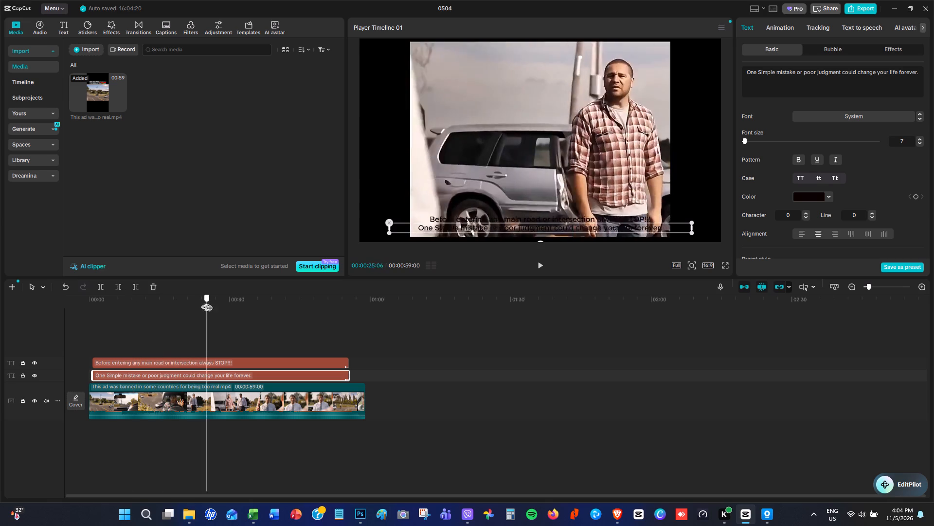
{"action": "left_click_drag", "start_coordinate": [210, 303], "coordinate": [299, 317]}
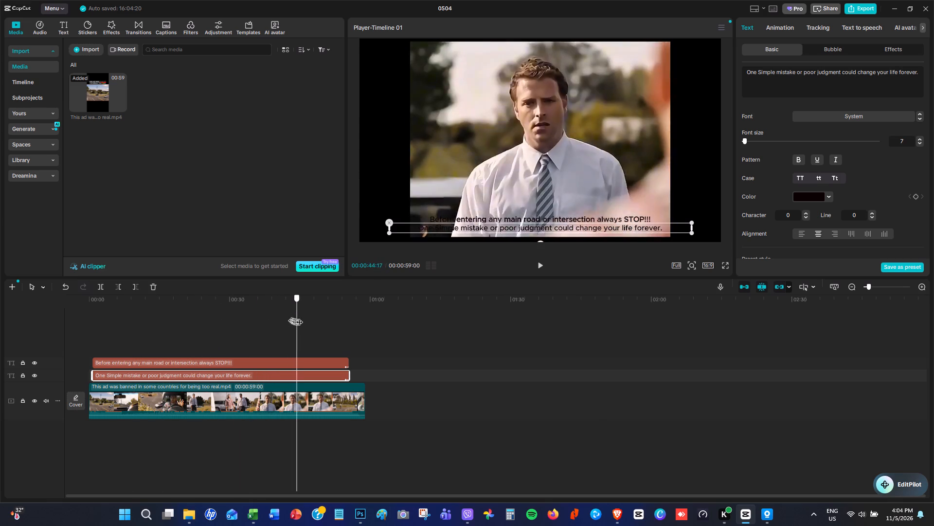
{"action": "left_click_drag", "start_coordinate": [299, 317], "coordinate": [290, 326]}
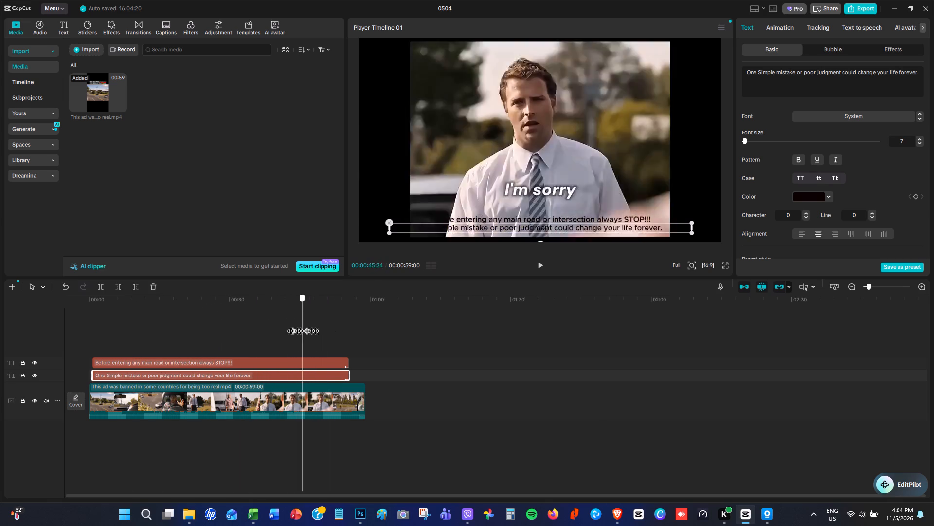
{"action": "left_click_drag", "start_coordinate": [290, 326], "coordinate": [131, 324]}
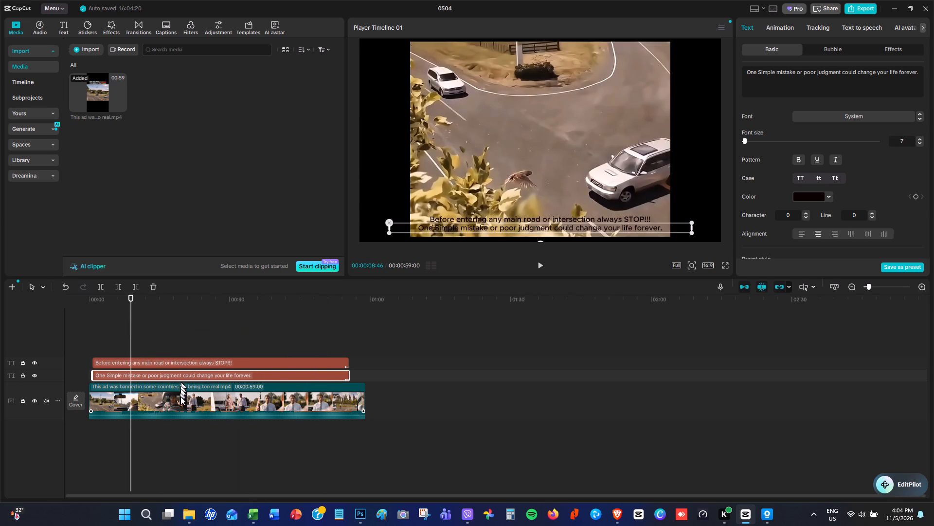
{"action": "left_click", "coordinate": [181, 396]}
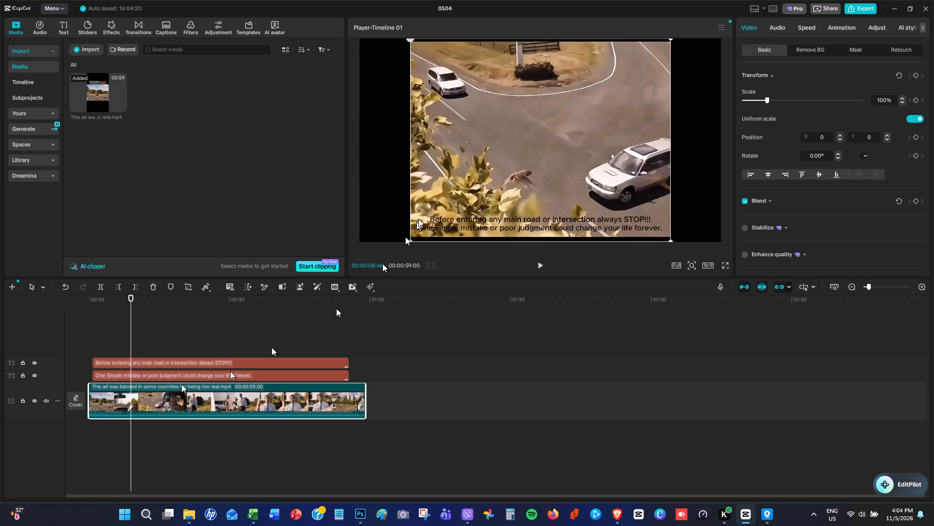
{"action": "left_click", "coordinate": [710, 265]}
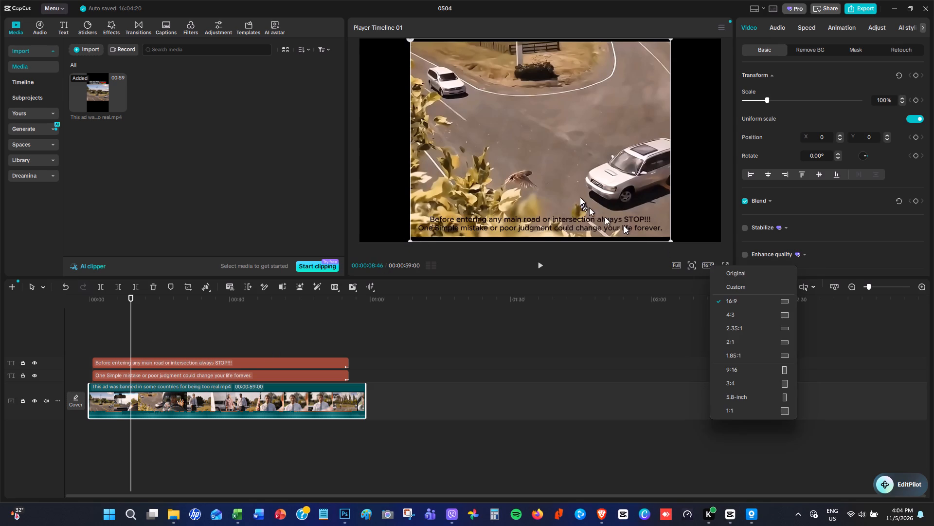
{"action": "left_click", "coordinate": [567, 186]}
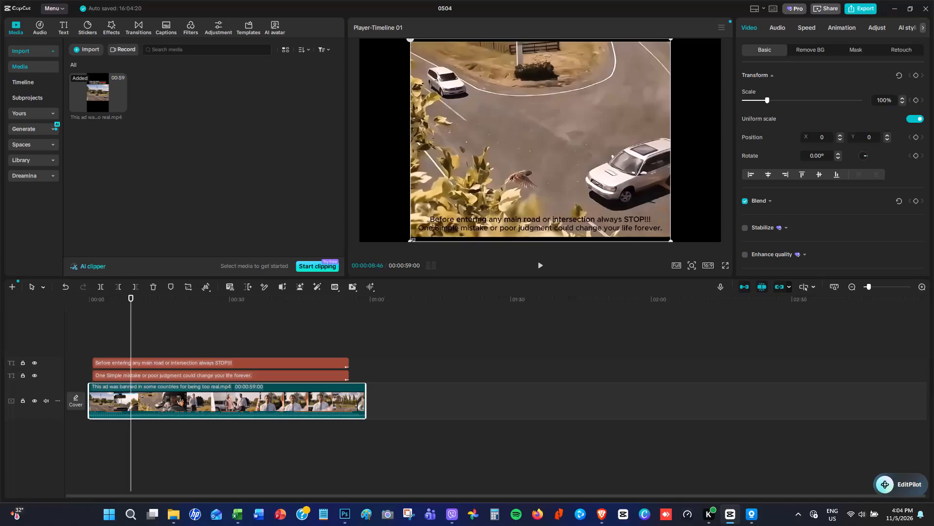
Enlarge the video clip uniformly to 139% so the picture fills the full width of the 16:9 frame.
{"action": "left_click_drag", "start_coordinate": [408, 240], "coordinate": [400, 246]}
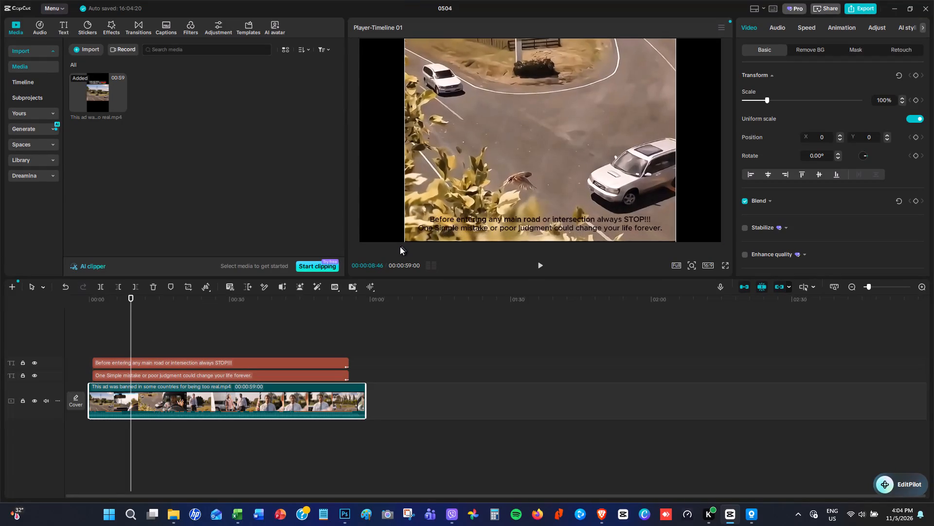
{"action": "left_click_drag", "start_coordinate": [400, 246], "coordinate": [364, 268]}
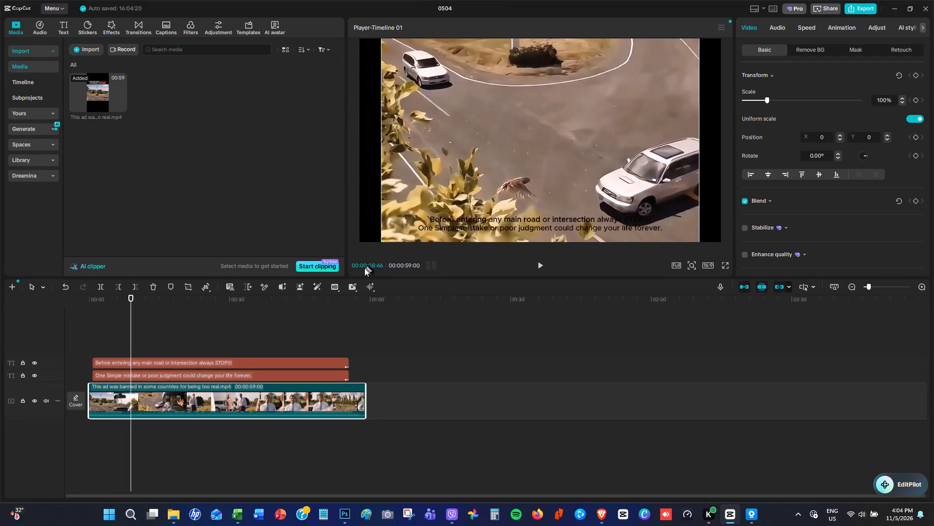
{"action": "left_click_drag", "start_coordinate": [364, 268], "coordinate": [328, 289]}
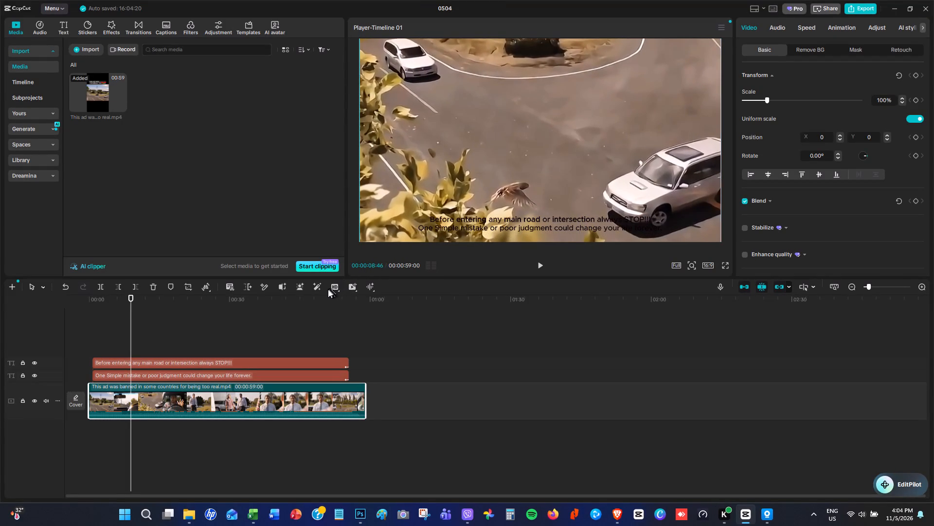
{"action": "left_click_drag", "start_coordinate": [328, 289], "coordinate": [328, 288]}
{"action": "left_click_drag", "start_coordinate": [328, 288], "coordinate": [328, 288]}
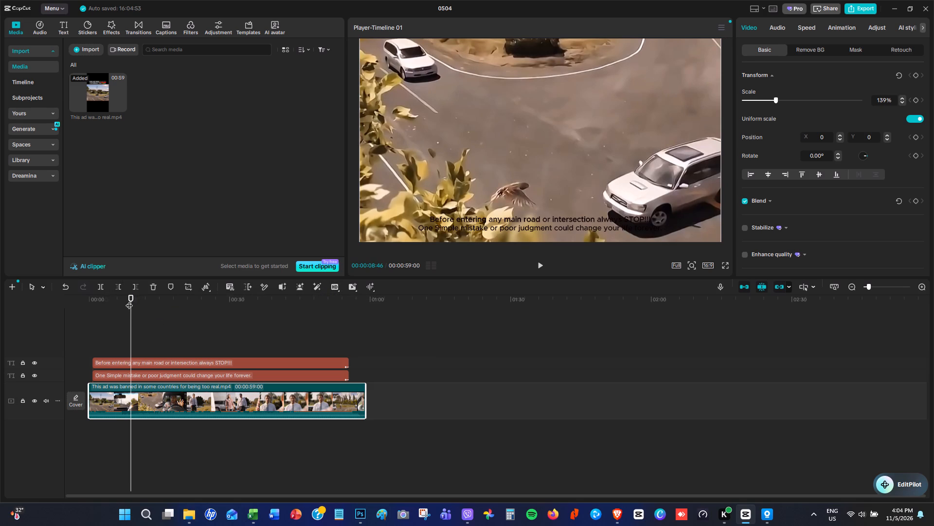
Check the enlarged picture's framing and the captions over the scenes from the start to the end of the video.
{"action": "left_click_drag", "start_coordinate": [130, 302], "coordinate": [83, 313]}
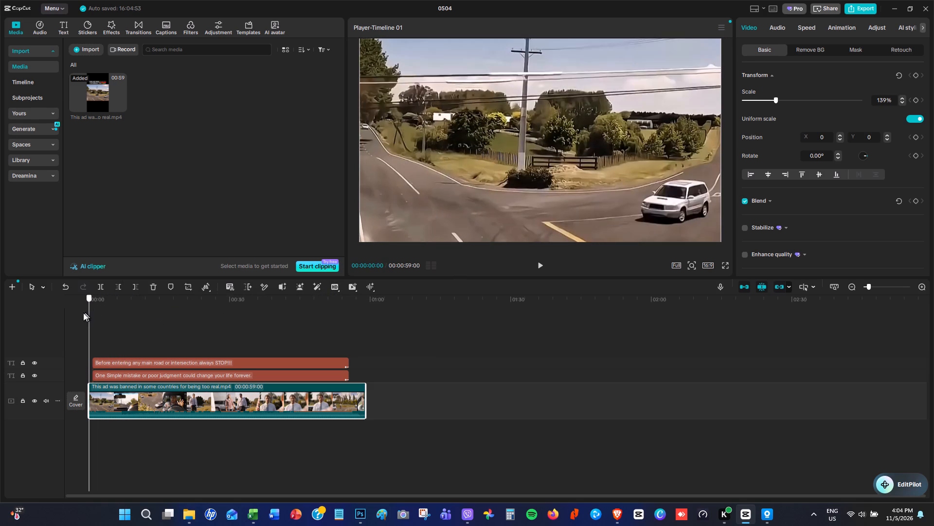
{"action": "left_click_drag", "start_coordinate": [83, 313], "coordinate": [103, 323]}
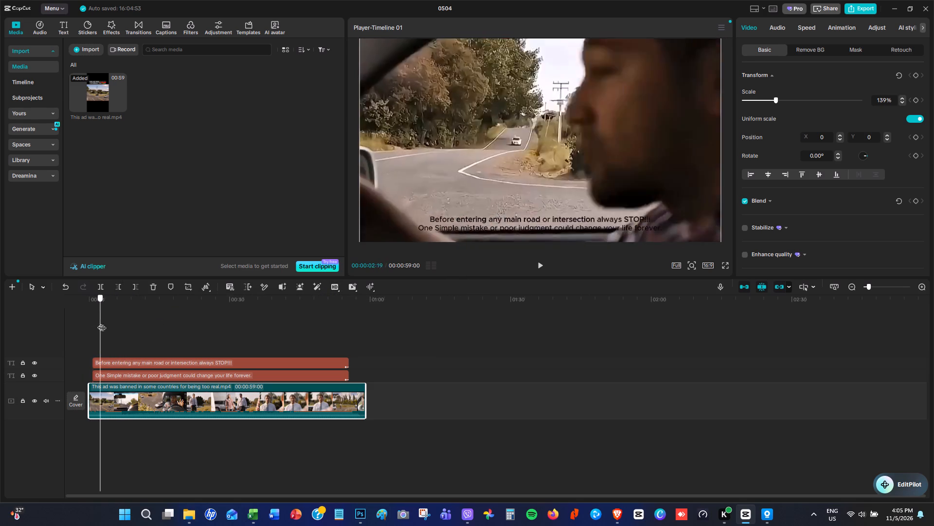
{"action": "left_click_drag", "start_coordinate": [103, 323], "coordinate": [125, 329]}
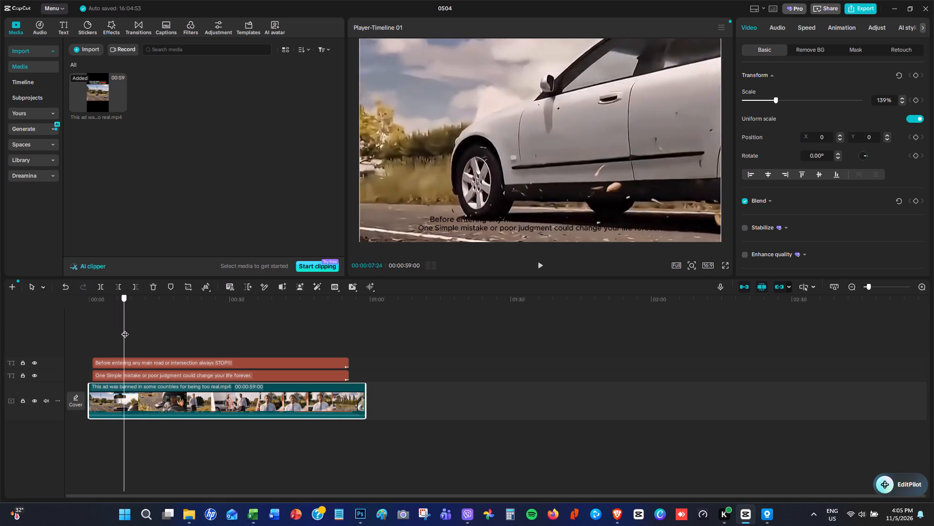
{"action": "left_click_drag", "start_coordinate": [125, 329], "coordinate": [190, 339]}
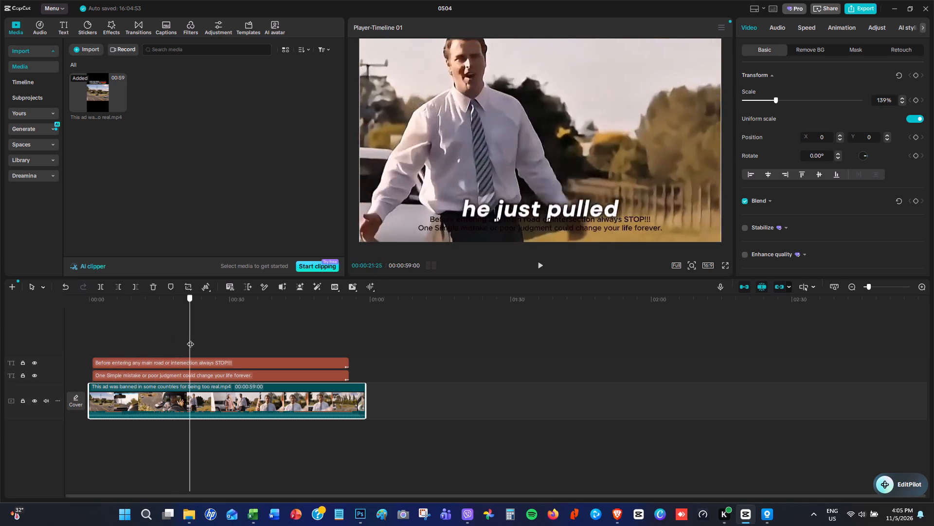
{"action": "left_click_drag", "start_coordinate": [190, 339], "coordinate": [257, 354]}
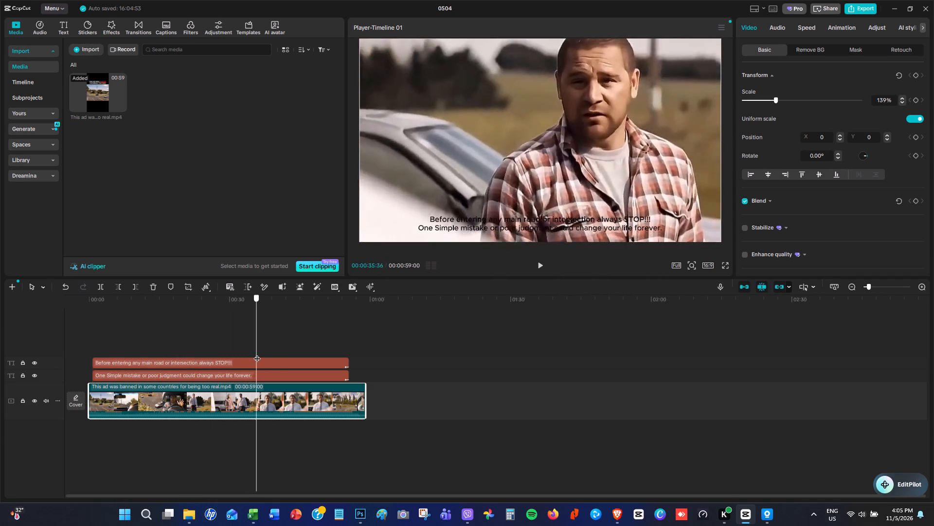
{"action": "left_click_drag", "start_coordinate": [257, 354], "coordinate": [333, 372]}
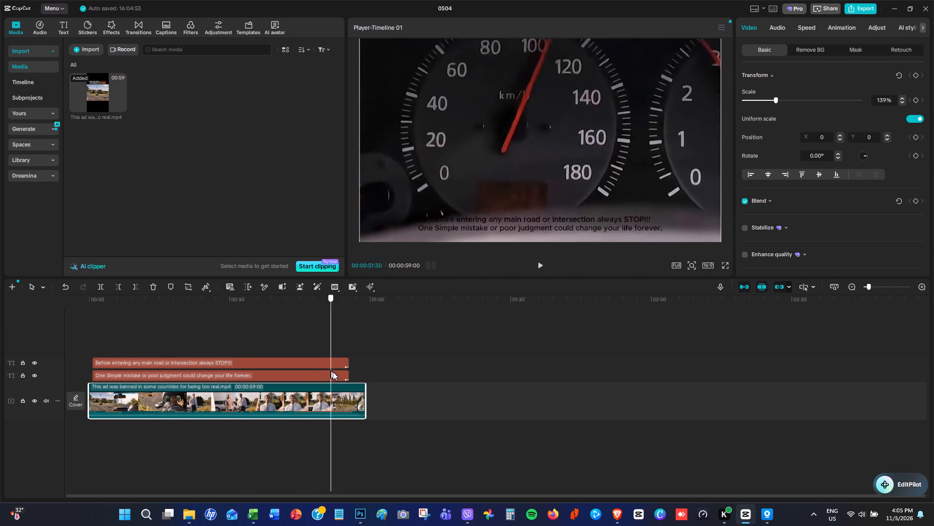
{"action": "left_click_drag", "start_coordinate": [333, 372], "coordinate": [360, 377]}
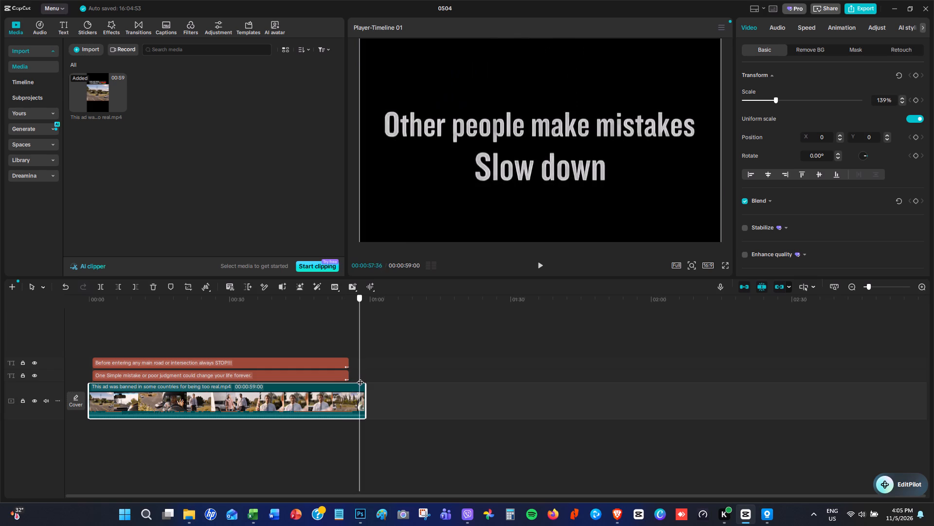
{"action": "left_click_drag", "start_coordinate": [360, 377], "coordinate": [368, 380]}
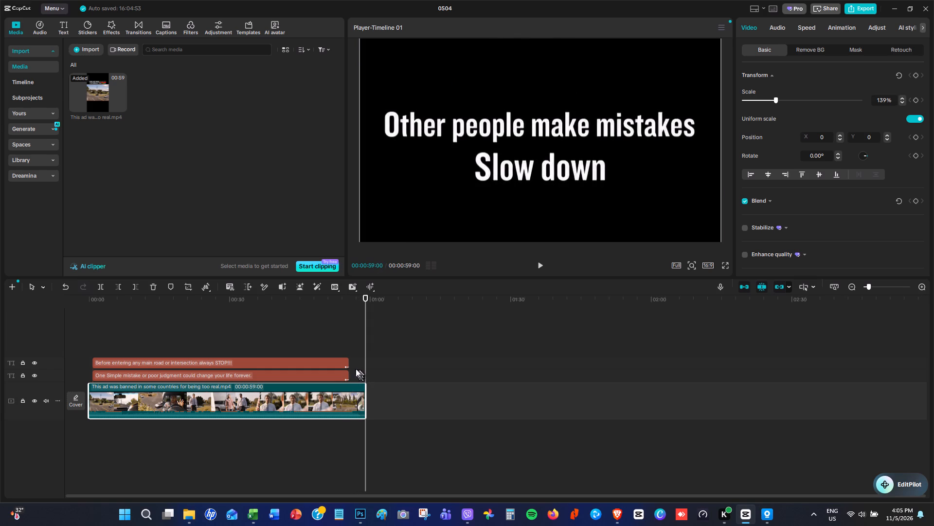
Scale the video clip up slightly further to 143%, so its edges extend past the frame on both sides.
{"action": "left_click", "coordinate": [336, 397]}
{"action": "left_click", "coordinate": [430, 184]}
{"action": "left_click", "coordinate": [348, 326]}
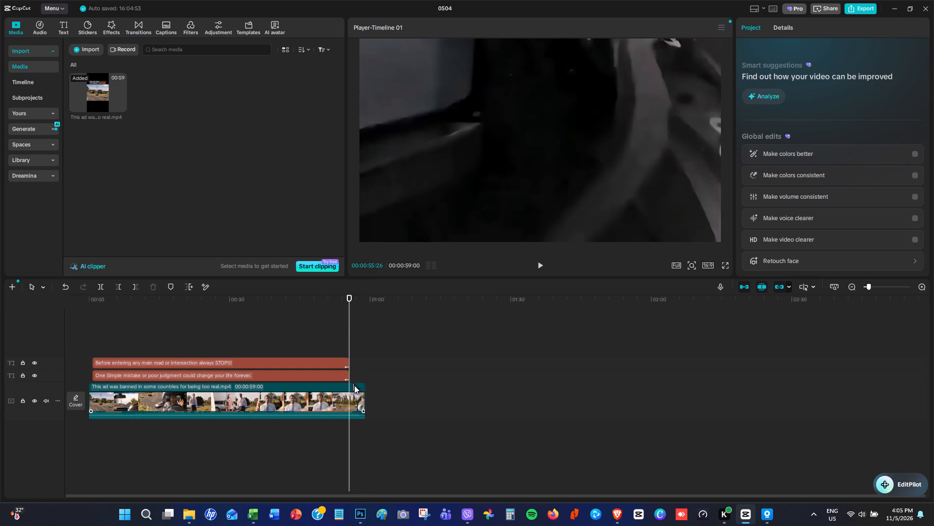
{"action": "left_click", "coordinate": [357, 400]}
{"action": "left_click_drag", "start_coordinate": [349, 304], "coordinate": [355, 305]}
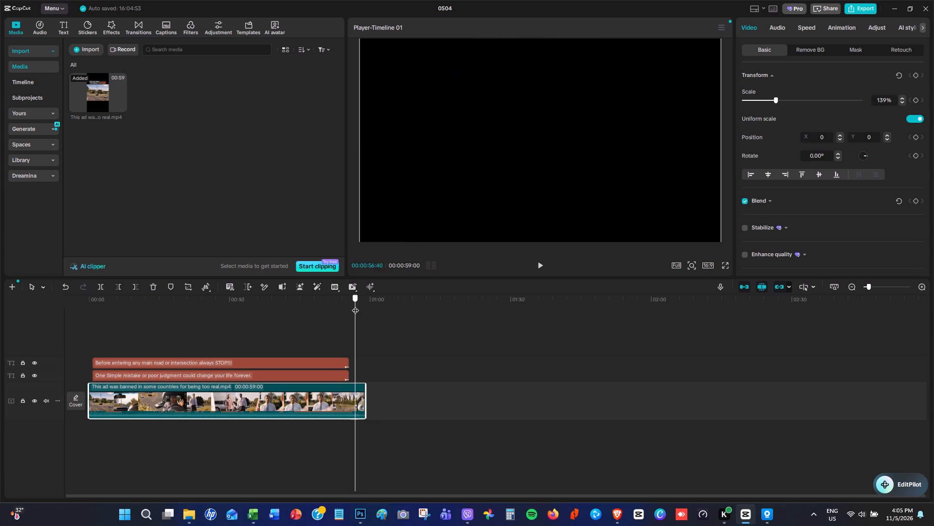
{"action": "left_click_drag", "start_coordinate": [355, 305], "coordinate": [358, 307]}
{"action": "left_click", "coordinate": [454, 165]}
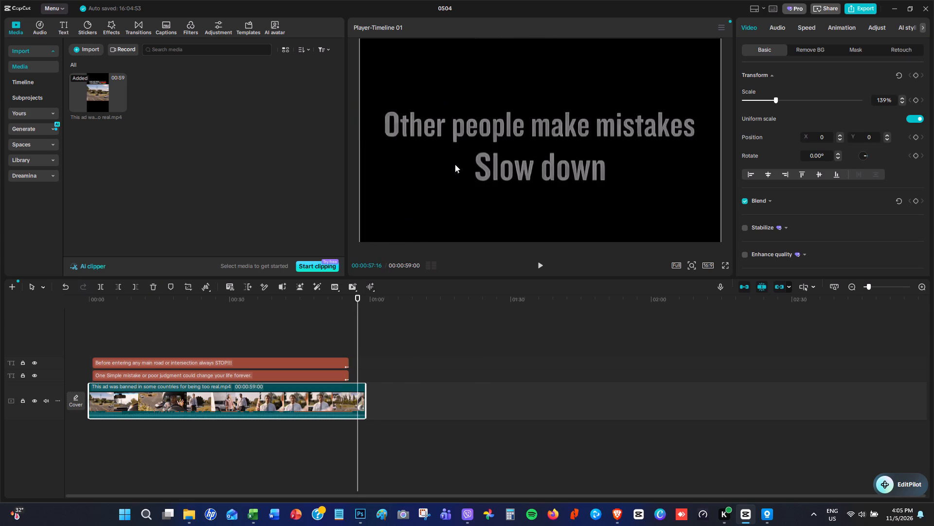
{"action": "left_click", "coordinate": [337, 393]}
{"action": "left_click", "coordinate": [692, 264]}
{"action": "left_click_drag", "start_coordinate": [674, 281], "coordinate": [671, 281]}
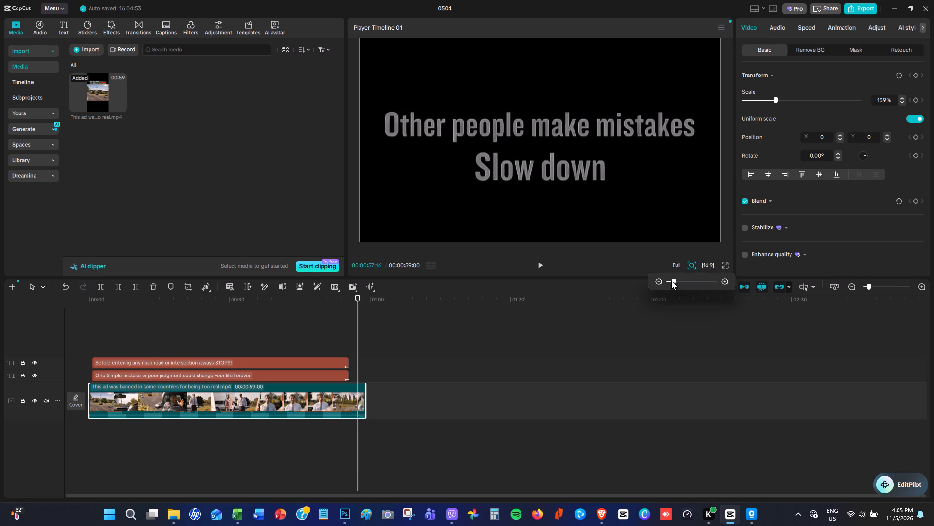
{"action": "left_click_drag", "start_coordinate": [671, 281], "coordinate": [669, 280]}
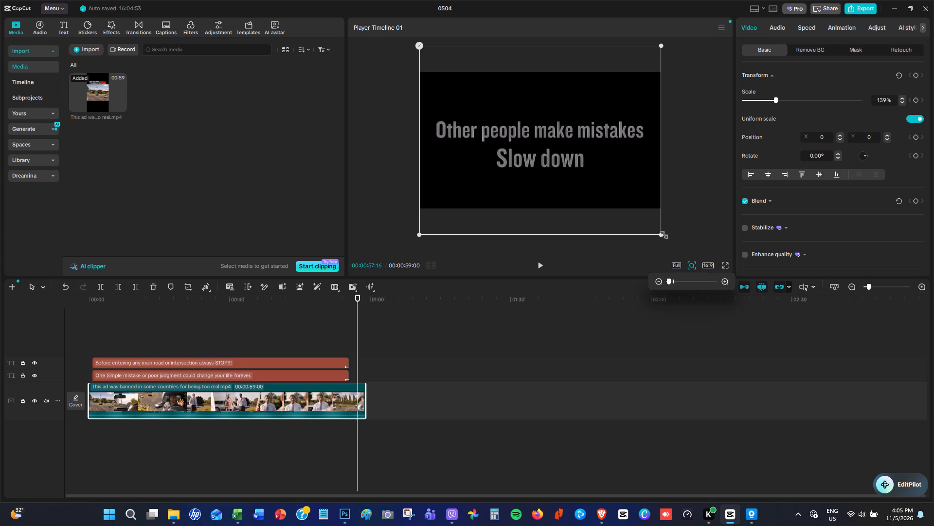
{"action": "left_click_drag", "start_coordinate": [659, 235], "coordinate": [664, 240]}
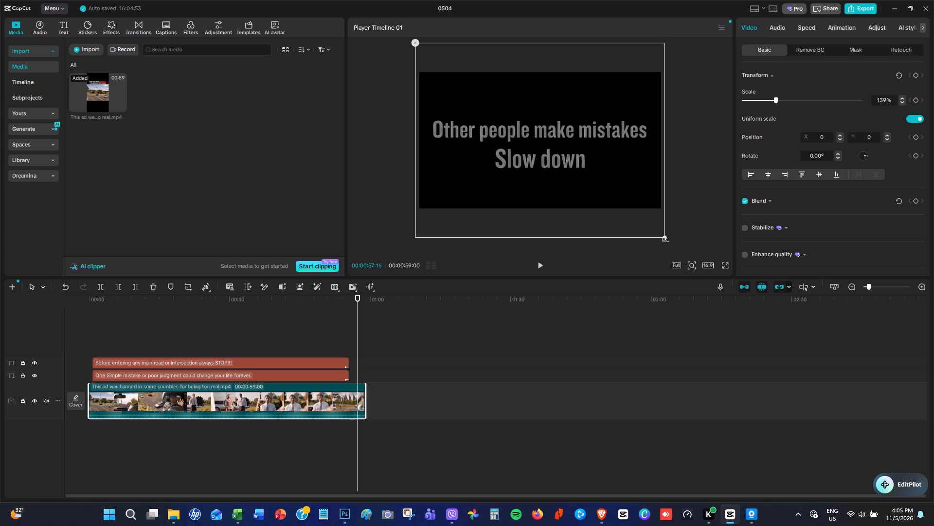
{"action": "left_click_drag", "start_coordinate": [664, 240], "coordinate": [664, 239]}
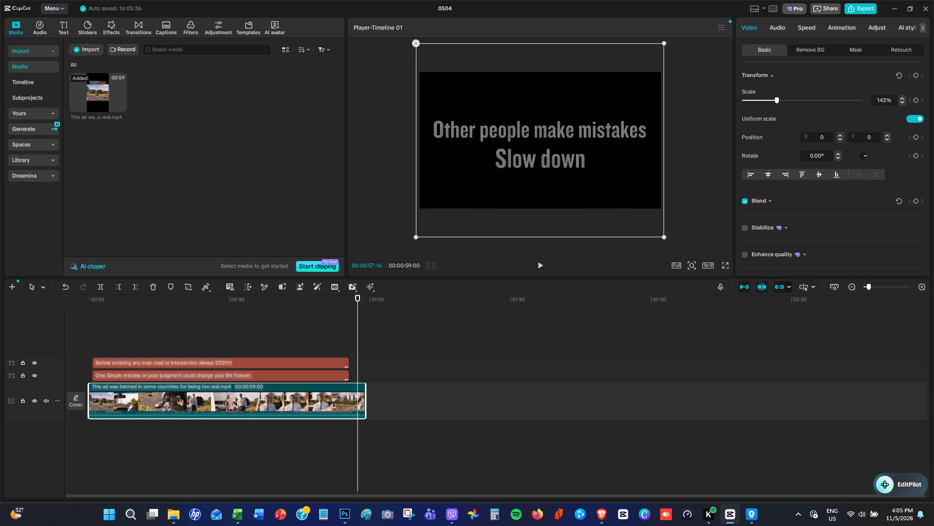
Move the lower caption down close to the picture's bottom edge, keeping it horizontally centred.
{"action": "left_click", "coordinate": [302, 337]}
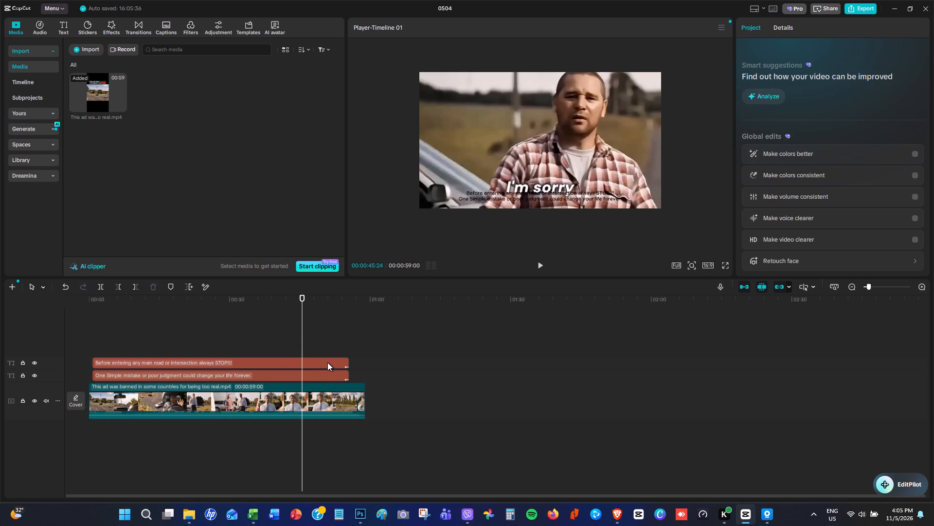
{"action": "left_click", "coordinate": [331, 375]}
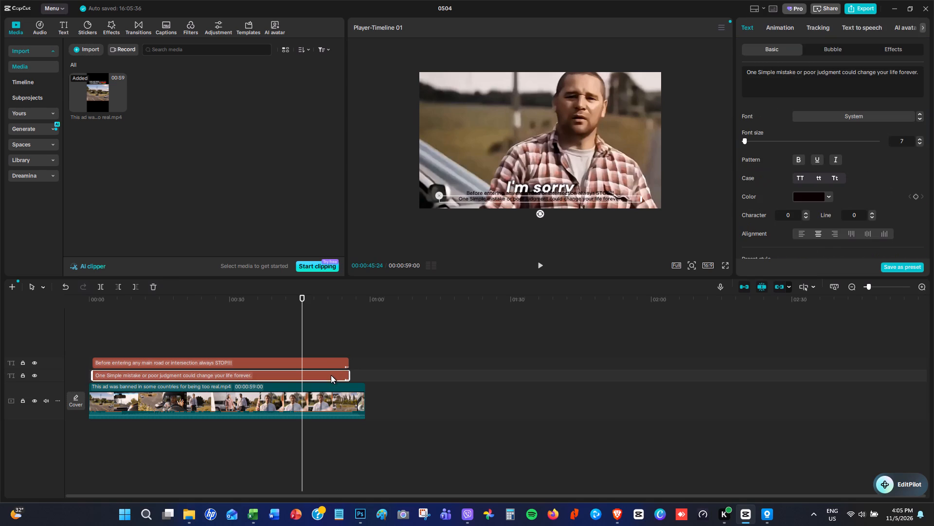
{"action": "left_click", "coordinate": [691, 264]}
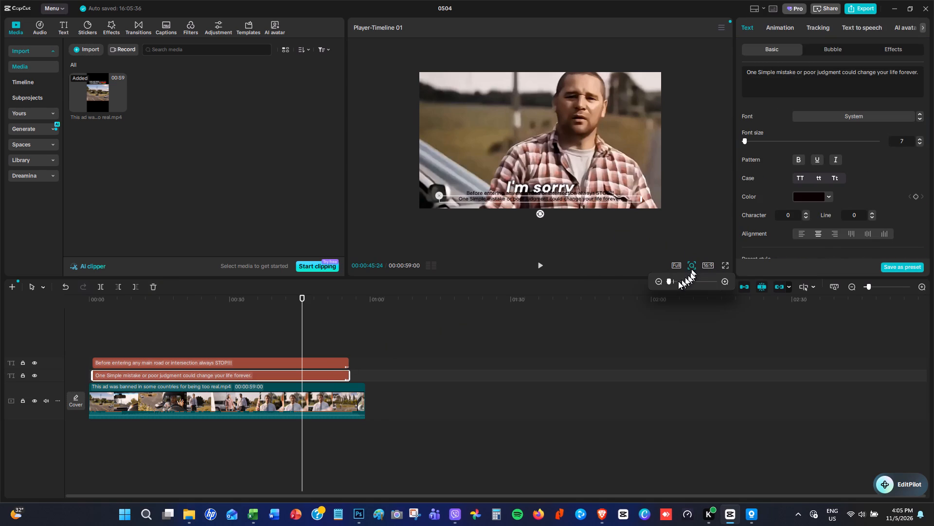
{"action": "left_click", "coordinate": [668, 281]}
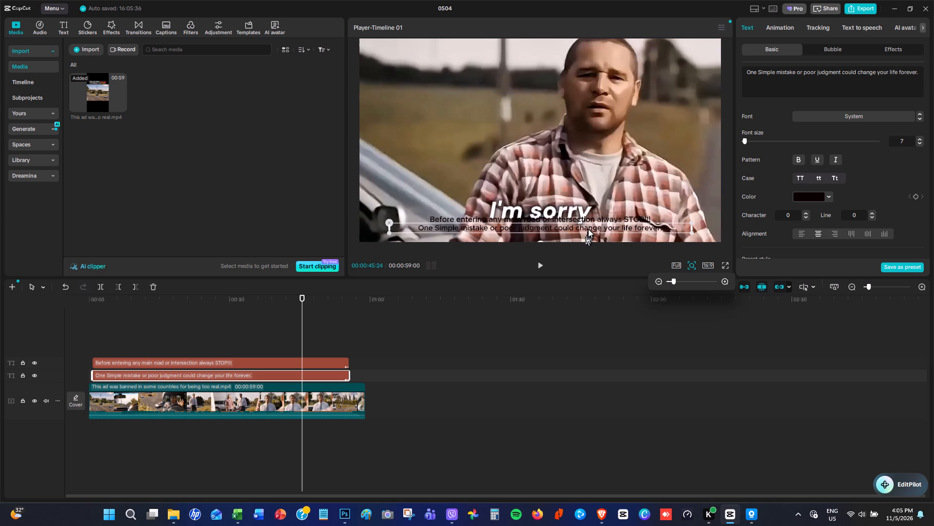
{"action": "left_click_drag", "start_coordinate": [588, 229], "coordinate": [591, 235]}
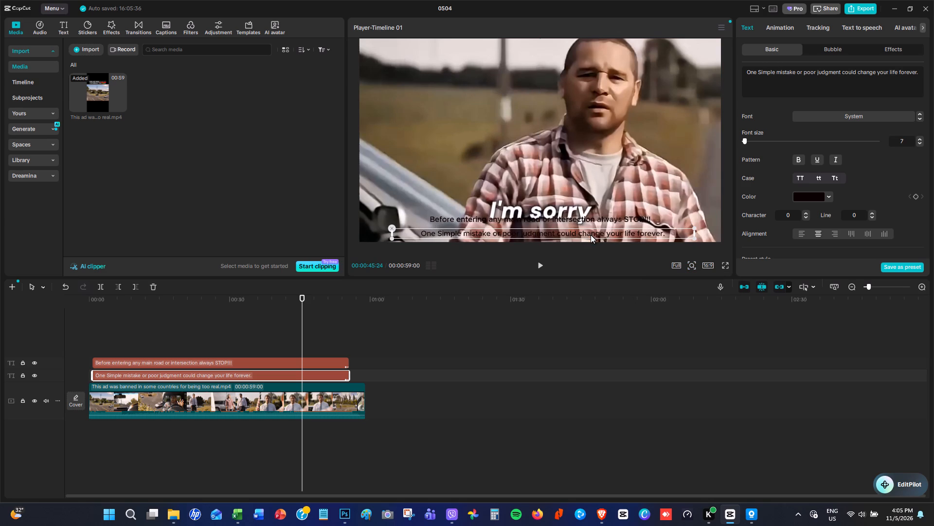
{"action": "left_click_drag", "start_coordinate": [591, 235], "coordinate": [590, 235]}
Move the upper caption down to sit directly above the lower caption, keeping it horizontally centred.
{"action": "left_click", "coordinate": [323, 367]}
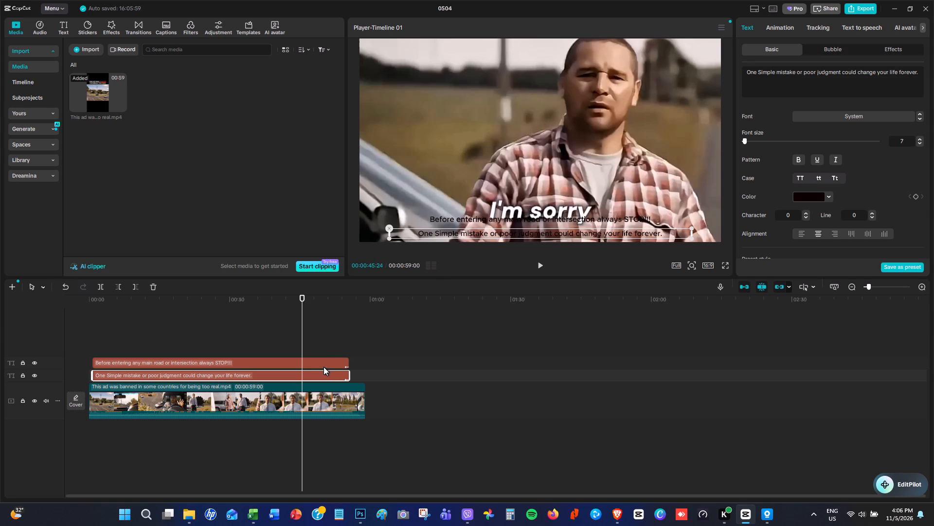
{"action": "left_click_drag", "start_coordinate": [524, 219], "coordinate": [525, 221]}
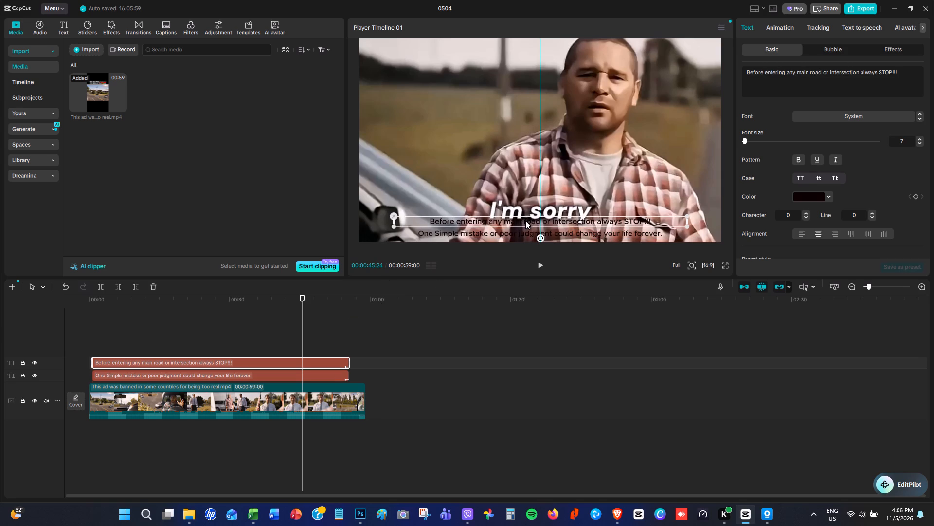
{"action": "left_click_drag", "start_coordinate": [525, 221], "coordinate": [525, 225]}
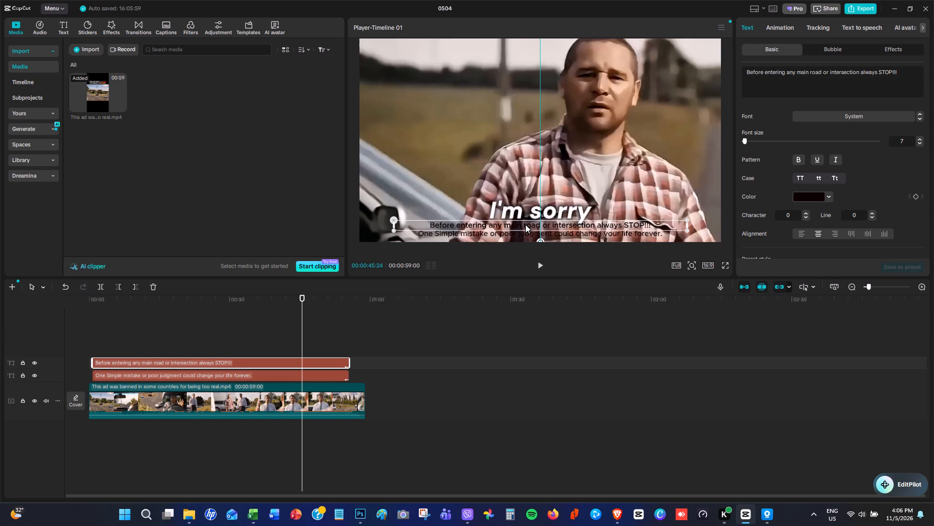
{"action": "left_click_drag", "start_coordinate": [525, 225], "coordinate": [525, 225]}
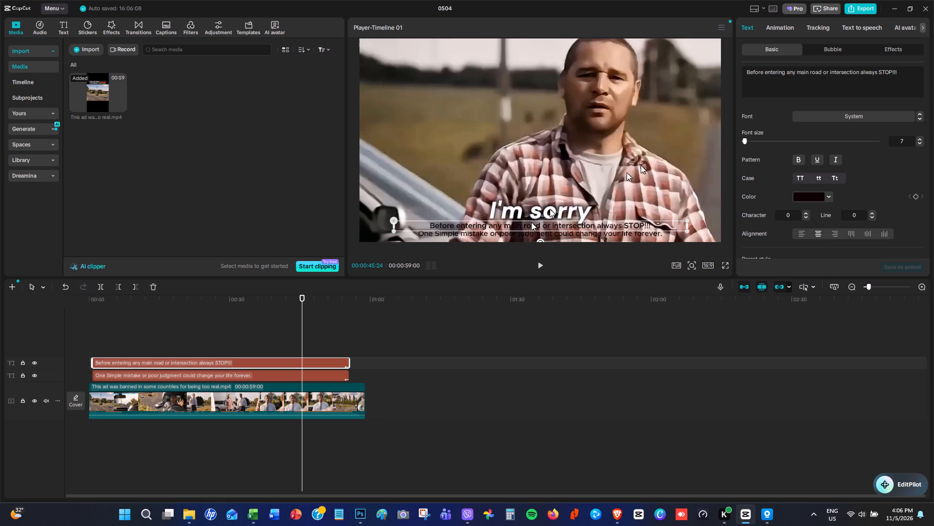
Set the video clip's Sharpen adjustment to 15.
{"action": "left_click", "coordinate": [273, 328]}
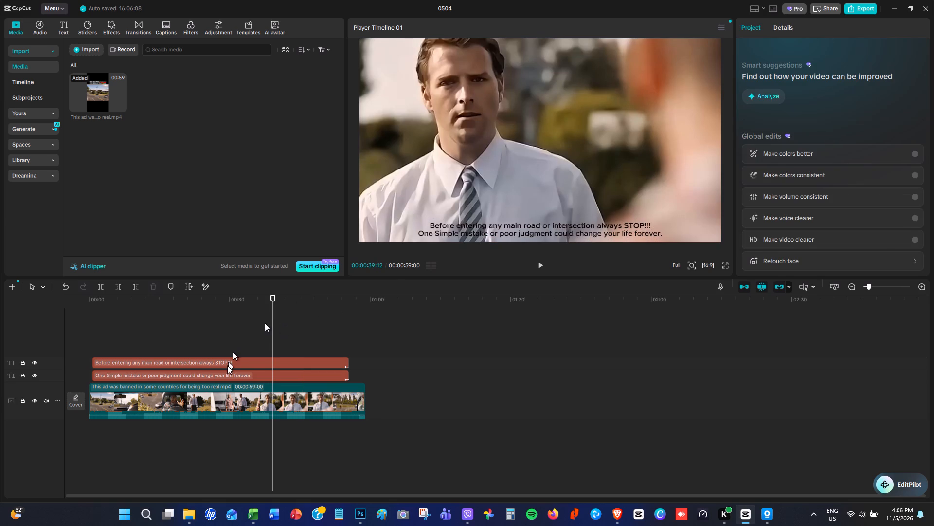
{"action": "left_click", "coordinate": [228, 398]}
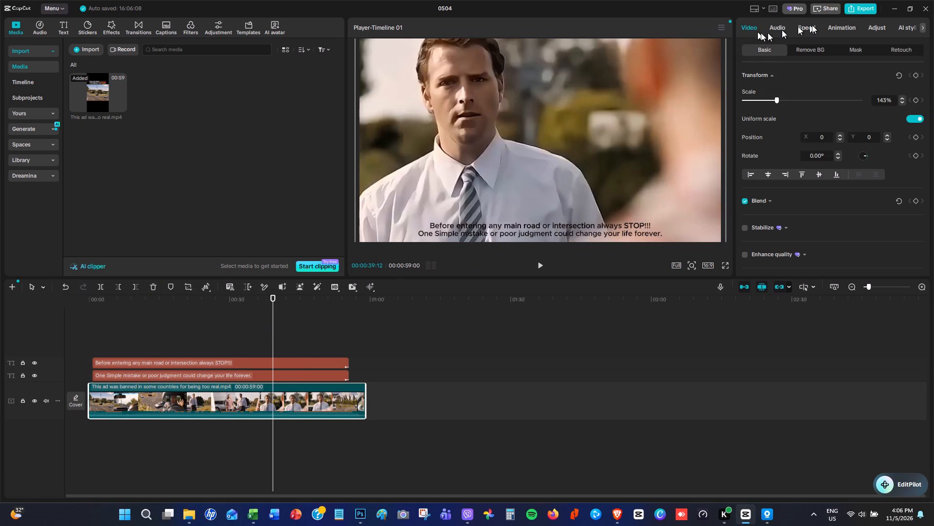
{"action": "left_click", "coordinate": [879, 27]}
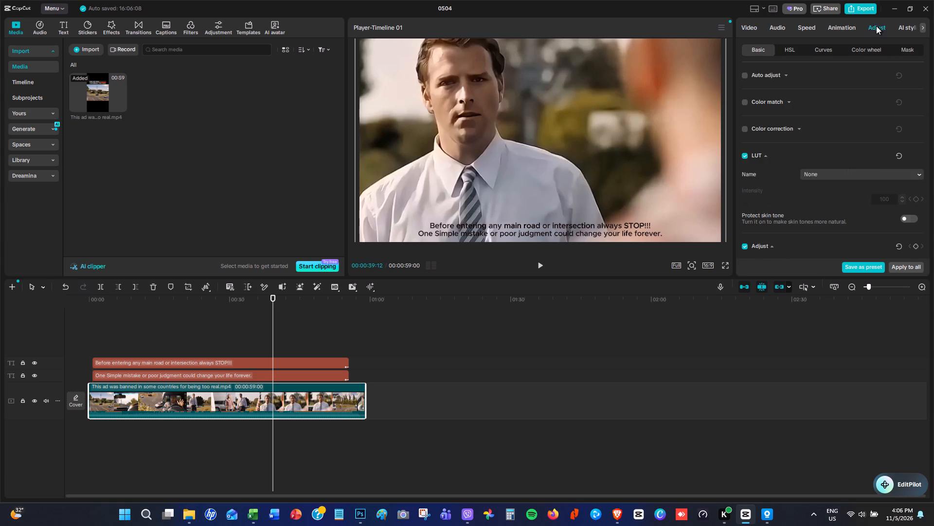
{"action": "scroll", "coordinate": [876, 175], "scroll_direction": "down", "scroll_amount": 8}
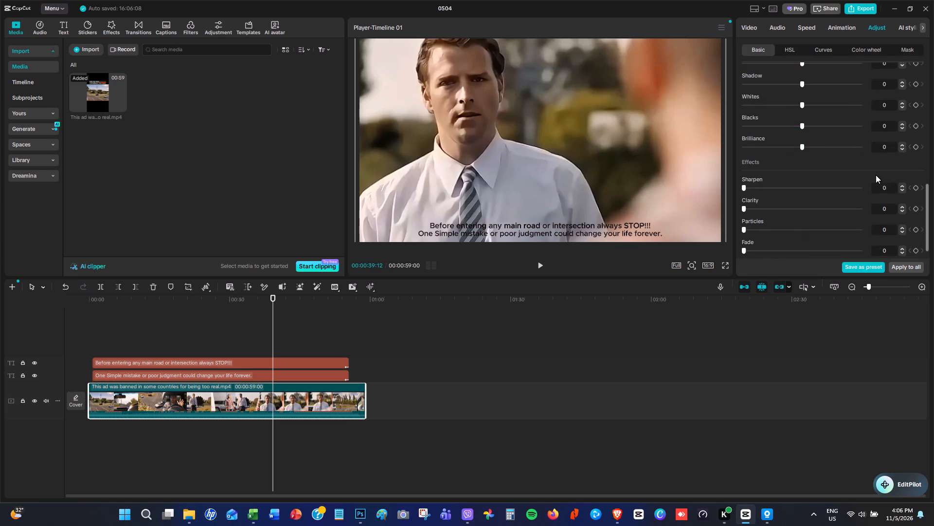
{"action": "triple_click", "coordinate": [902, 187]}
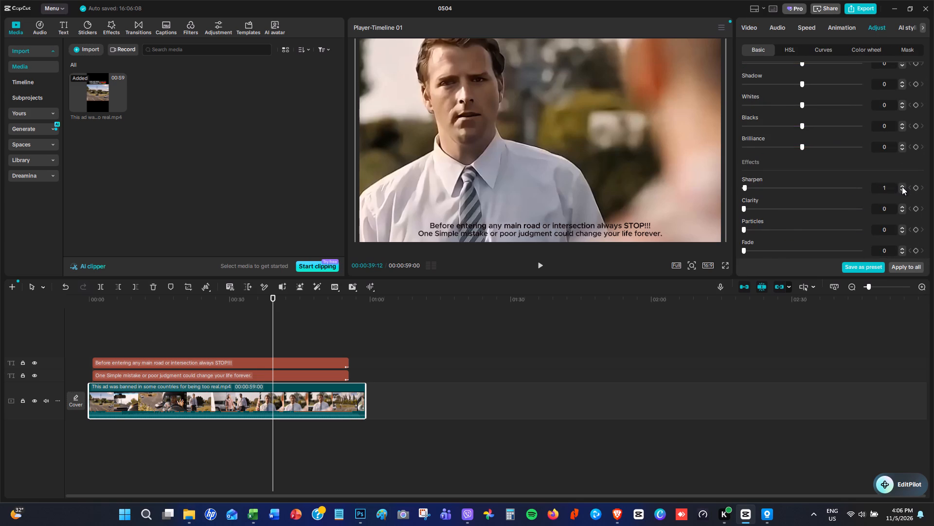
{"action": "triple_click", "coordinate": [902, 187]}
{"action": "double_click", "coordinate": [902, 187]}
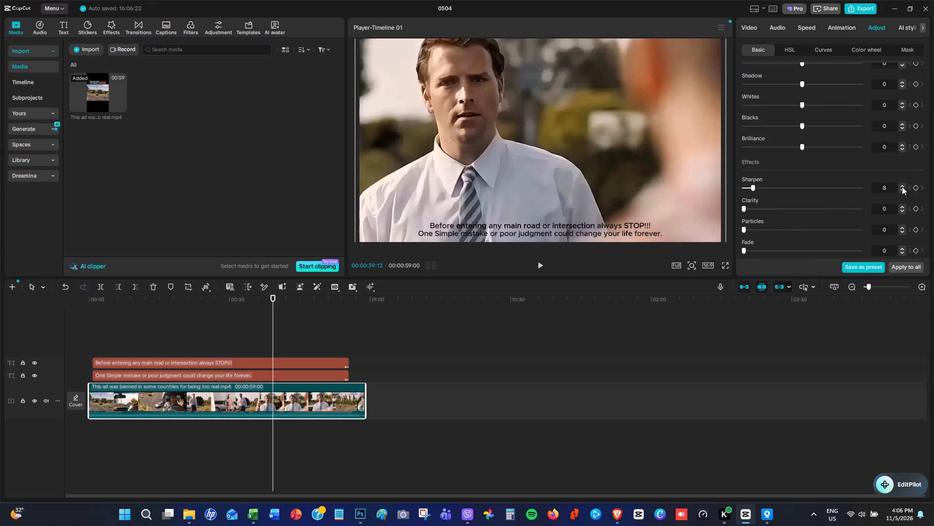
{"action": "triple_click", "coordinate": [902, 187]}
{"action": "triple_click", "coordinate": [902, 187]}
{"action": "left_click", "coordinate": [902, 187]}
Apply the Fade In entrance animation and the Fade Out exit animation to the video clip.
{"action": "left_click", "coordinate": [120, 396]}
{"action": "left_click", "coordinate": [840, 26]}
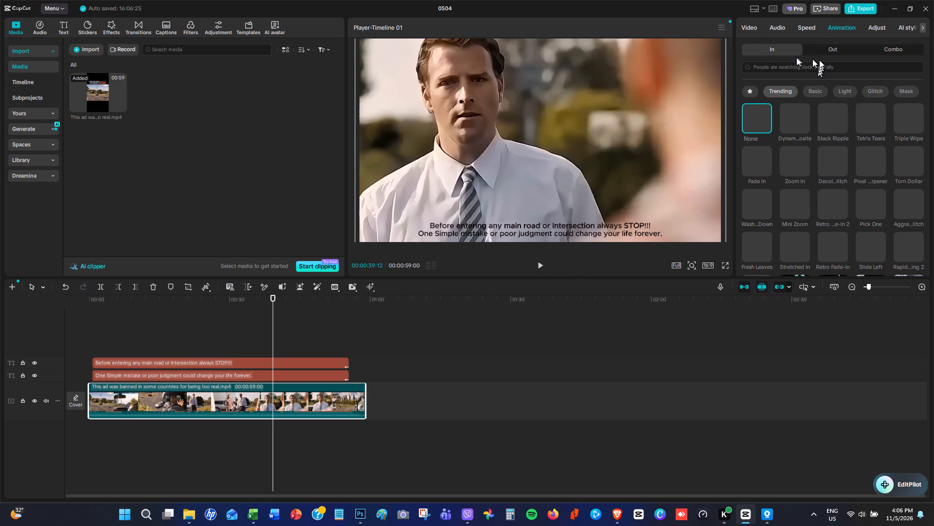
{"action": "left_click", "coordinate": [754, 157]}
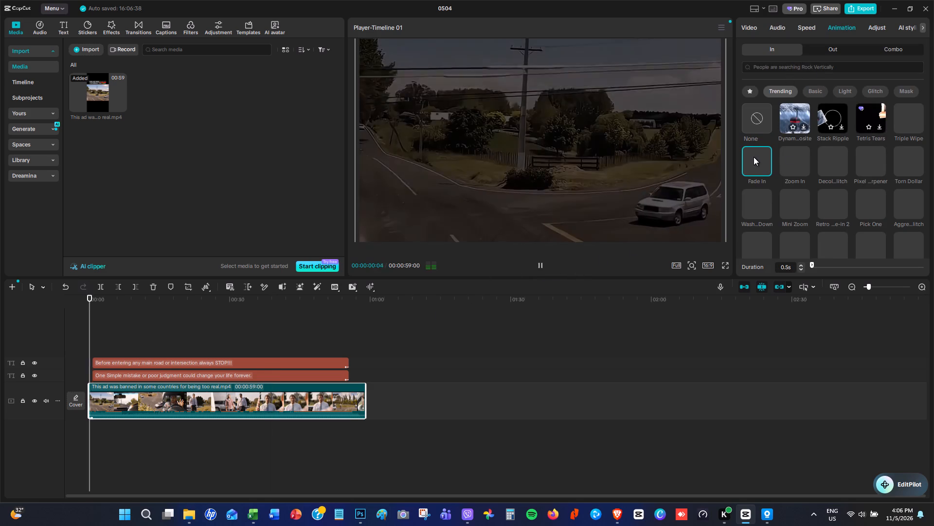
{"action": "left_click", "coordinate": [345, 397]}
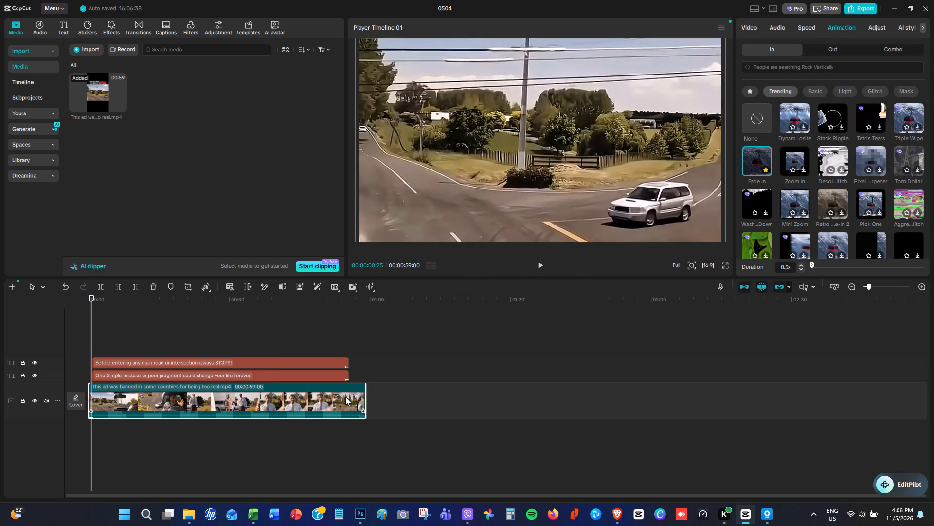
{"action": "left_click", "coordinate": [828, 48]}
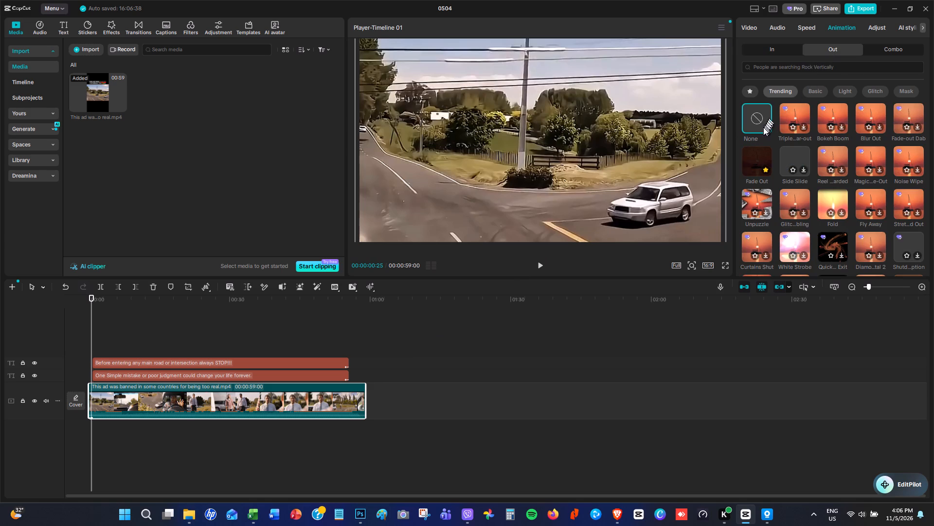
{"action": "left_click", "coordinate": [751, 155]}
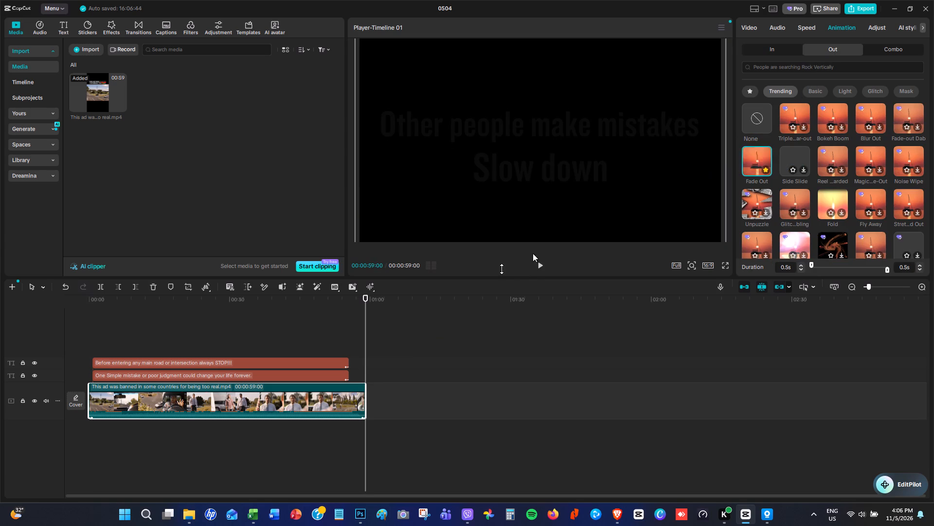
Play the video from its start through the opening scenes, and set the upper caption's colour to dark grey 3F3F3F.
{"action": "left_click", "coordinate": [89, 330]}
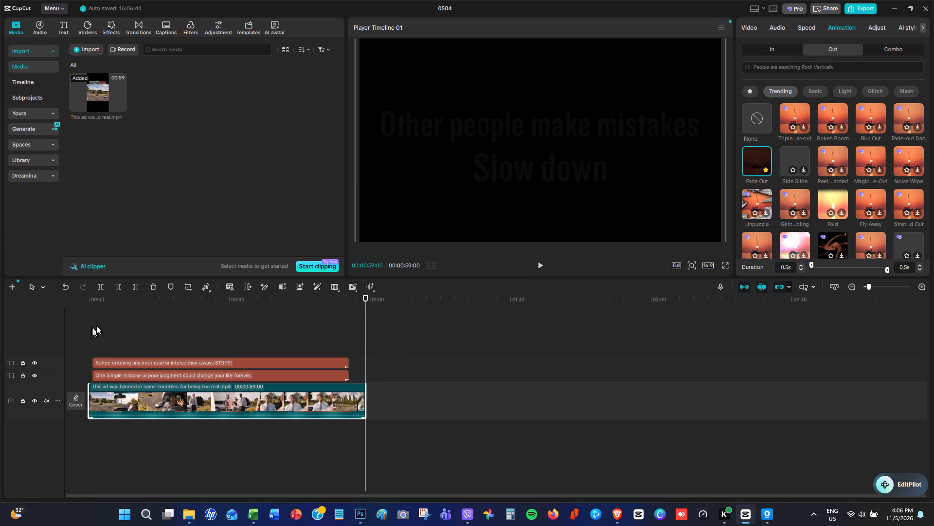
{"action": "left_click_drag", "start_coordinate": [364, 297], "coordinate": [52, 302]}
{"action": "left_click", "coordinate": [540, 266]}
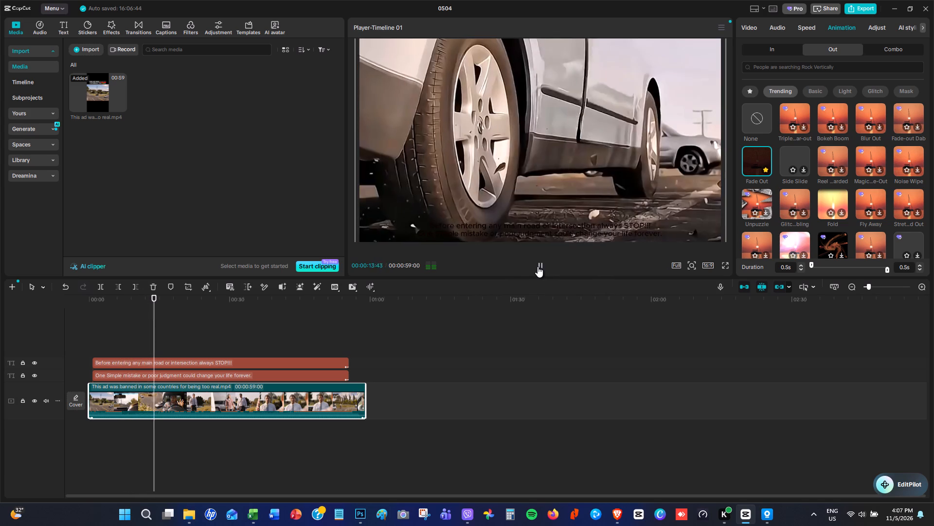
{"action": "left_click", "coordinate": [539, 266]}
{"action": "left_click", "coordinate": [233, 362]}
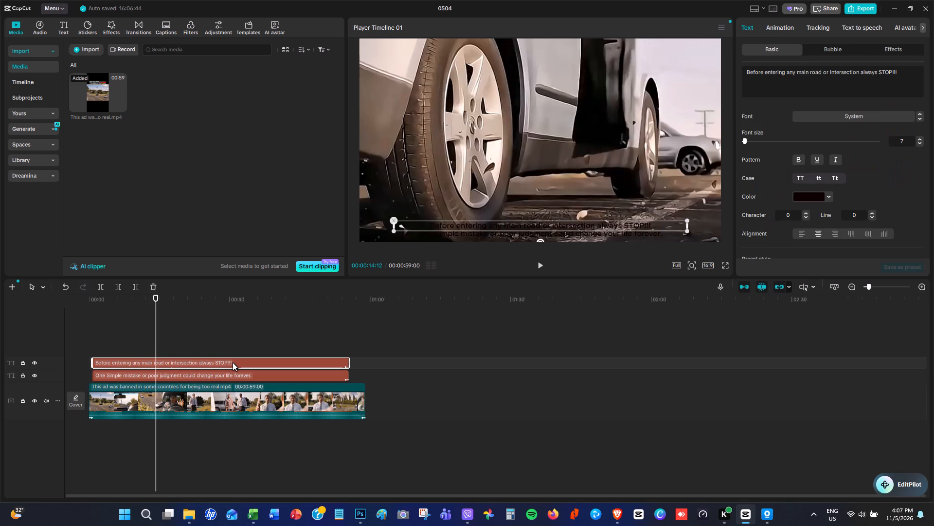
{"action": "left_click", "coordinate": [828, 198]}
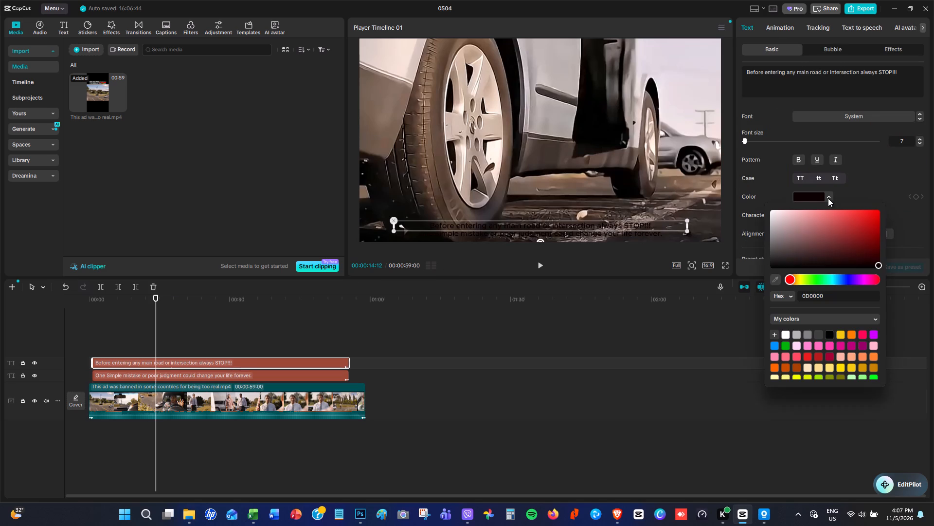
{"action": "left_click", "coordinate": [816, 333]}
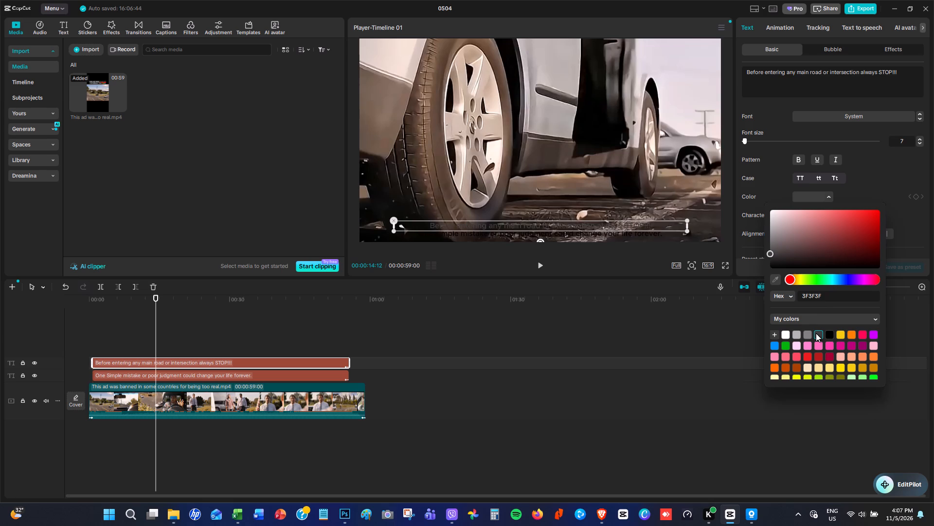
Set the lower caption's colour to the same dark grey, 3F3F3F.
{"action": "left_click", "coordinate": [326, 374]}
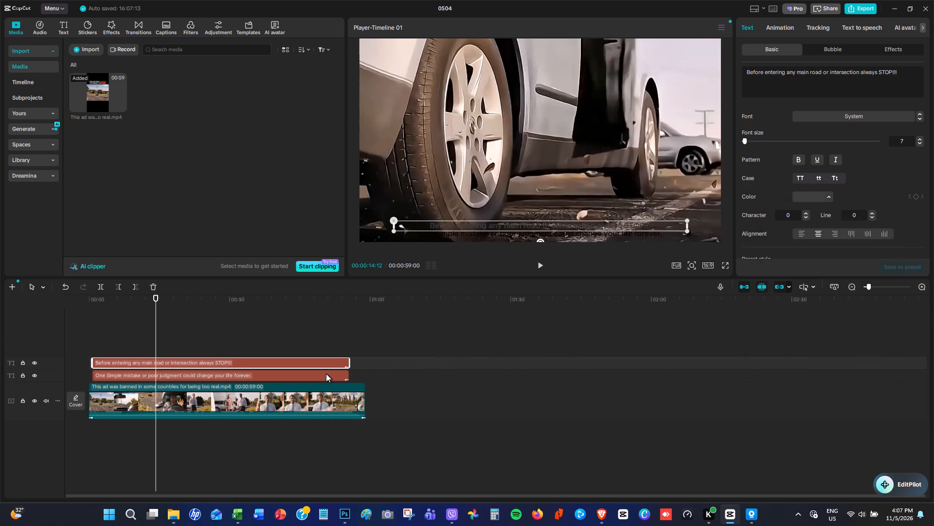
{"action": "left_click", "coordinate": [830, 196]}
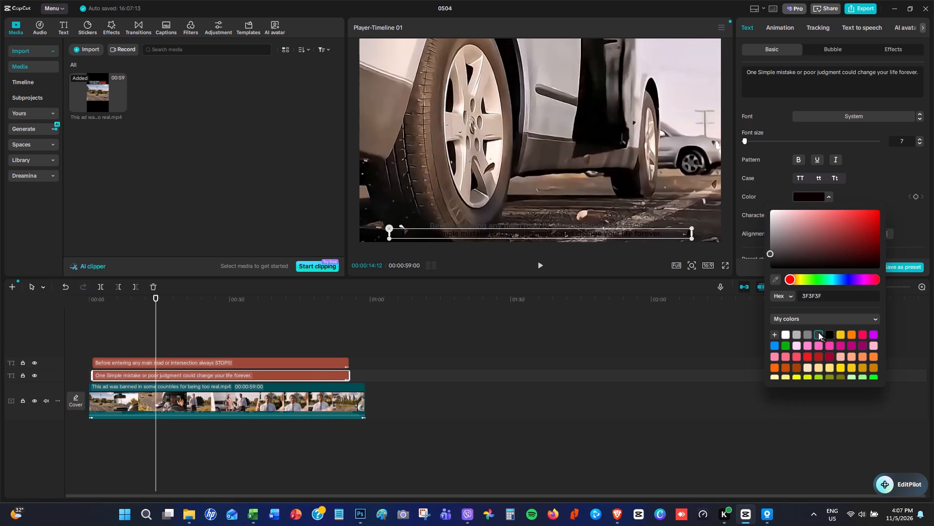
{"action": "left_click", "coordinate": [818, 332]}
{"action": "left_click", "coordinate": [827, 334]}
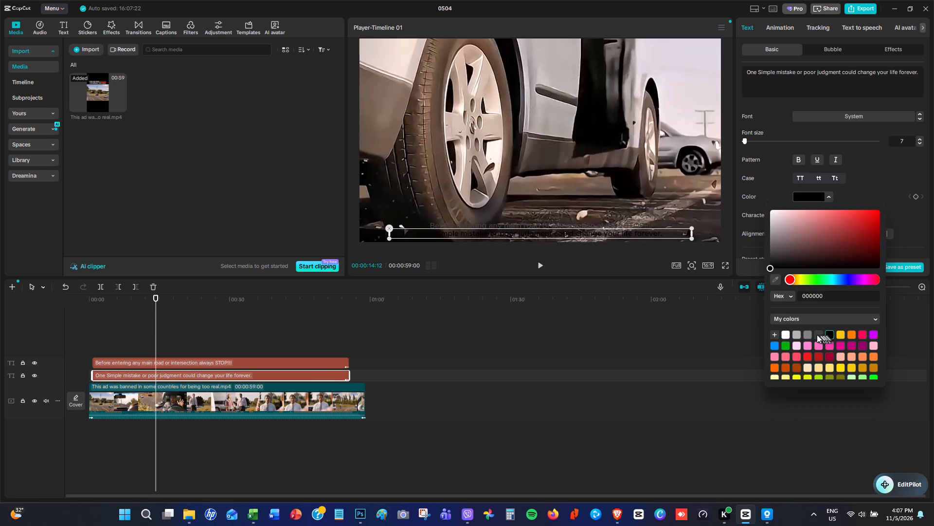
{"action": "left_click", "coordinate": [817, 335]}
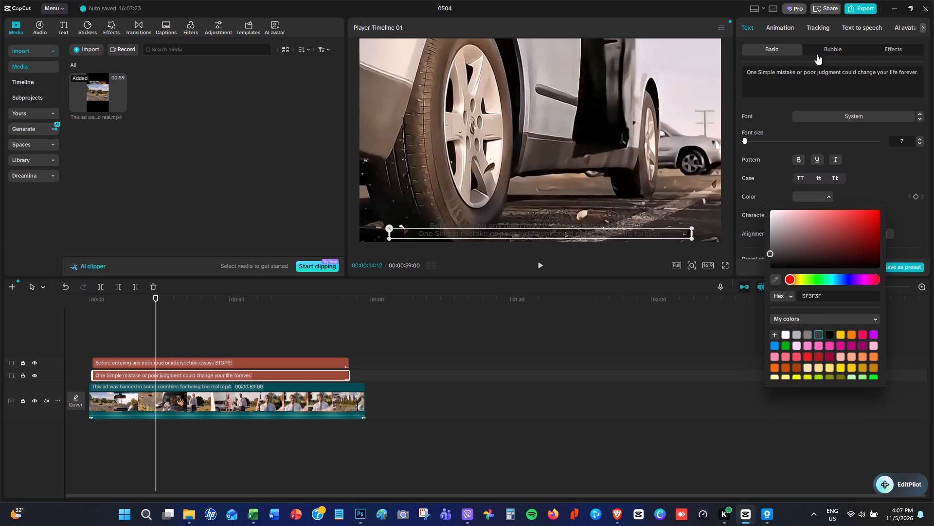
{"action": "left_click", "coordinate": [577, 338]}
Check the legibility of the recoloured captions over the scenes in the first half of the video, ending at the start.
{"action": "left_click", "coordinate": [226, 323]}
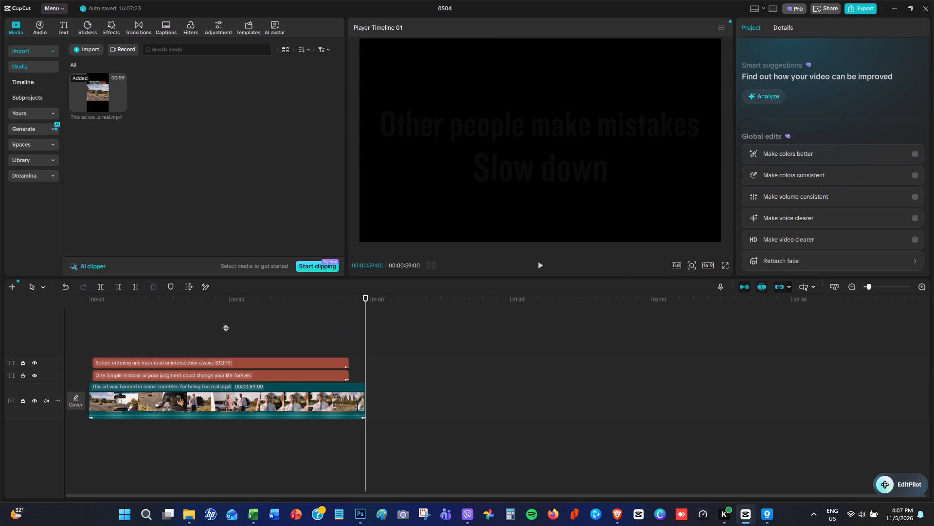
{"action": "left_click_drag", "start_coordinate": [226, 323], "coordinate": [204, 326]}
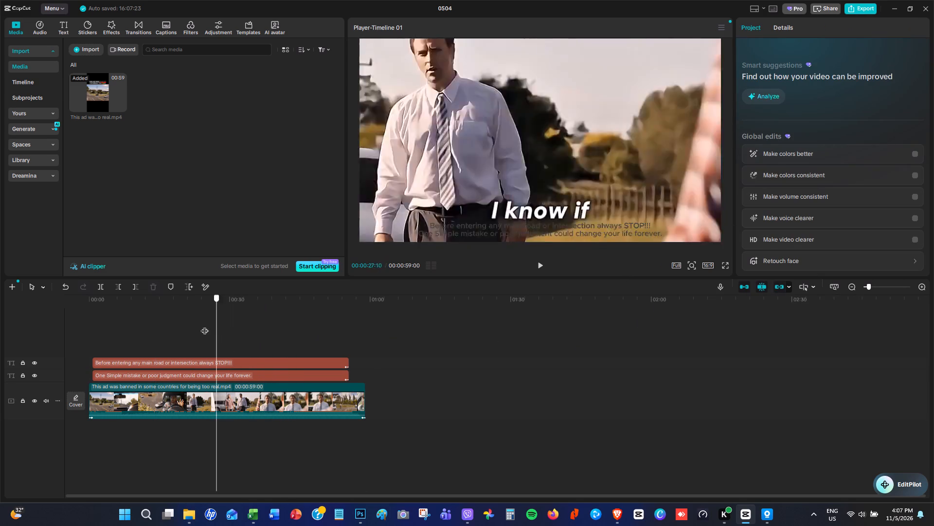
{"action": "left_click_drag", "start_coordinate": [204, 326], "coordinate": [136, 329]}
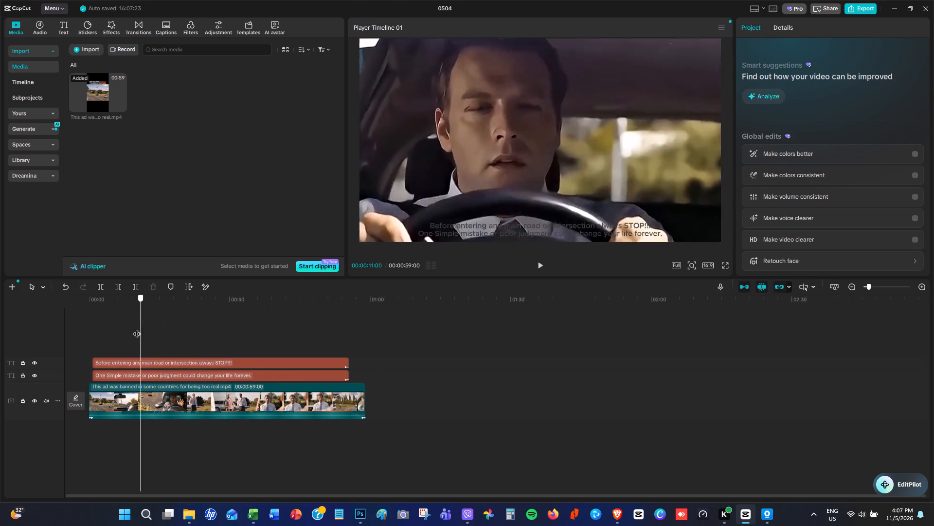
{"action": "left_click_drag", "start_coordinate": [136, 329], "coordinate": [106, 337]}
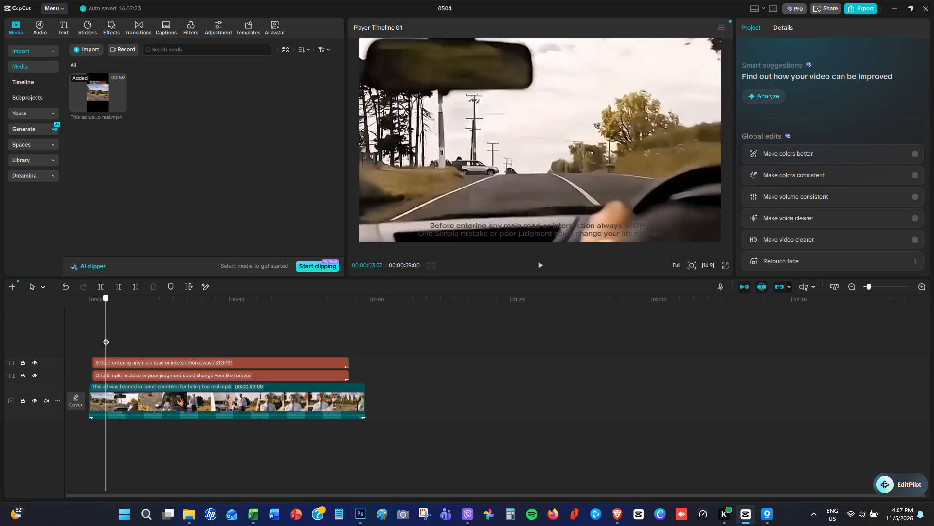
{"action": "left_click_drag", "start_coordinate": [106, 337], "coordinate": [117, 342]}
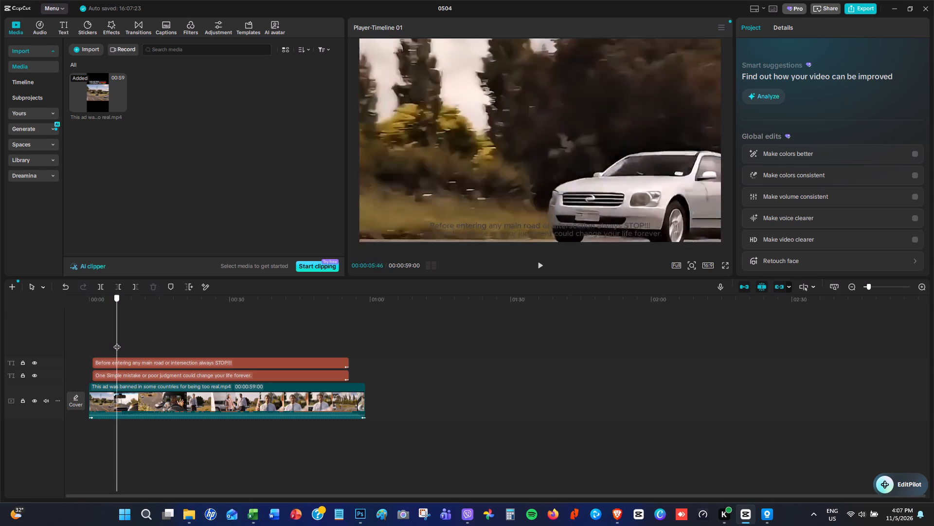
{"action": "left_click_drag", "start_coordinate": [117, 342], "coordinate": [152, 352]}
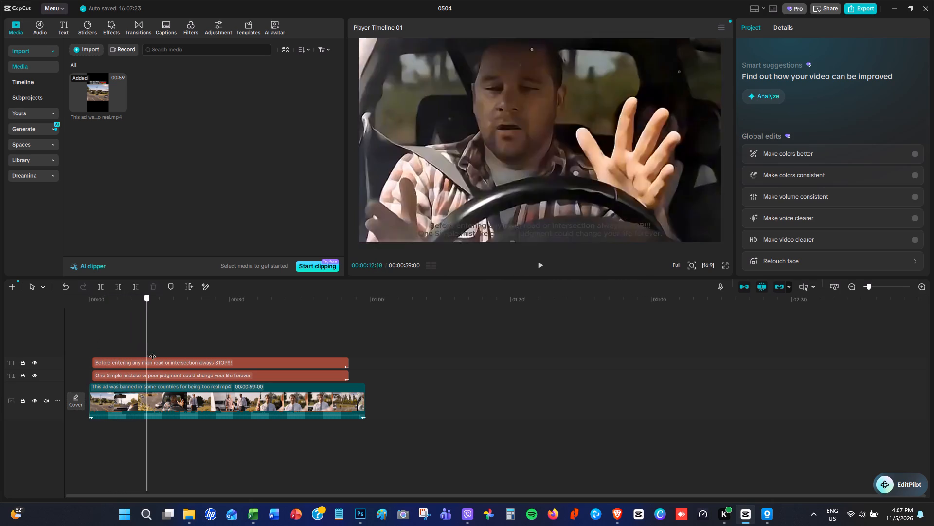
{"action": "left_click_drag", "start_coordinate": [152, 352], "coordinate": [209, 368]}
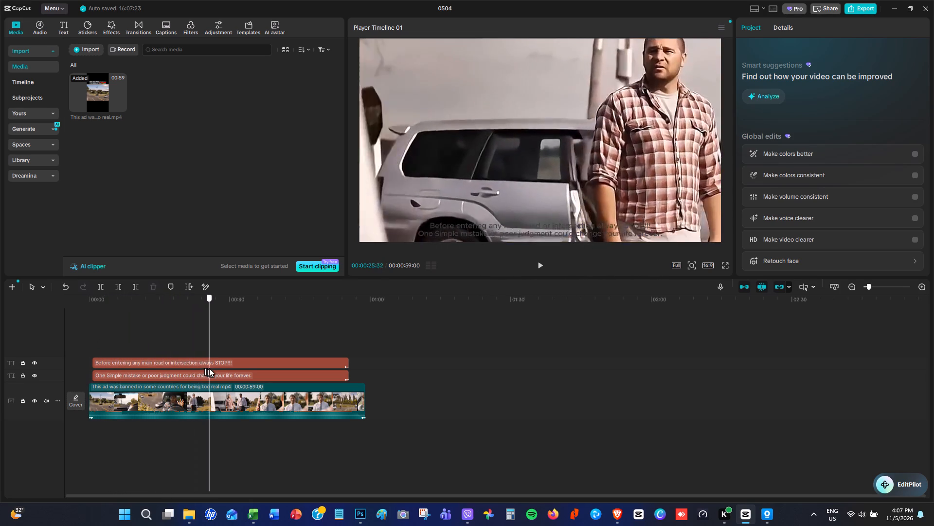
{"action": "left_click_drag", "start_coordinate": [209, 368], "coordinate": [88, 361]}
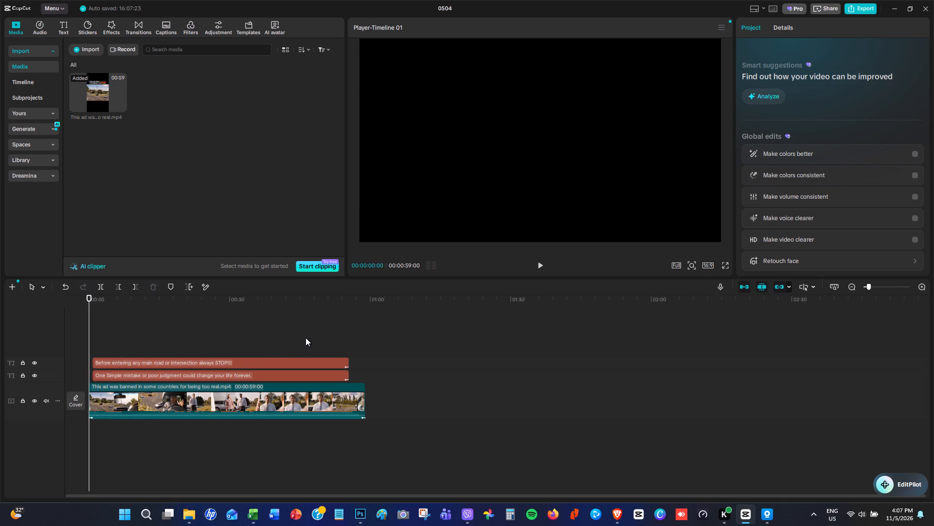
Open the export settings and name the exported video "0504traffic accident v2".
{"action": "left_click", "coordinate": [862, 10]}
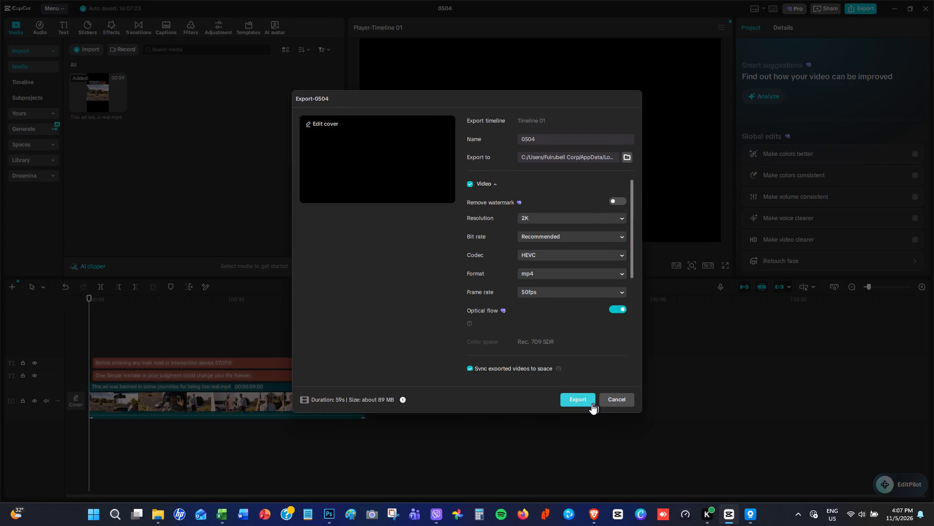
{"action": "left_click", "coordinate": [551, 138]}
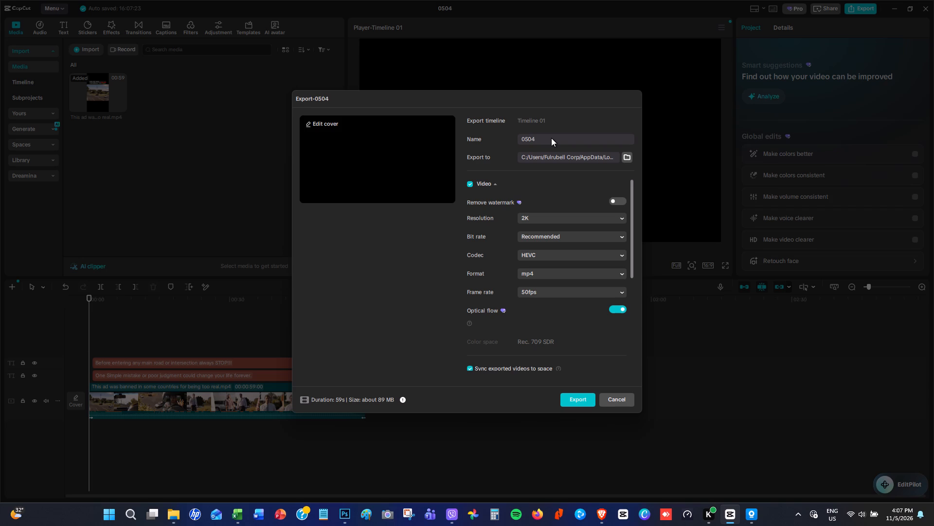
{"action": "key", "text": "space"}
{"action": "type", "text": "acc"}
{"action": "key", "text": "BackSpace"}
{"action": "key", "text": "BackSpace"}
{"action": "key", "text": "BackSpace"}
{"action": "key", "text": "BackSpace"}
{"action": "type", "text": "traffic accident v2"}
Correct the export name to "0504 traffic accident v2" by adding the missing space, and start exporting the video.
{"action": "left_click", "coordinate": [535, 139]}
{"action": "left_click", "coordinate": [535, 140]}
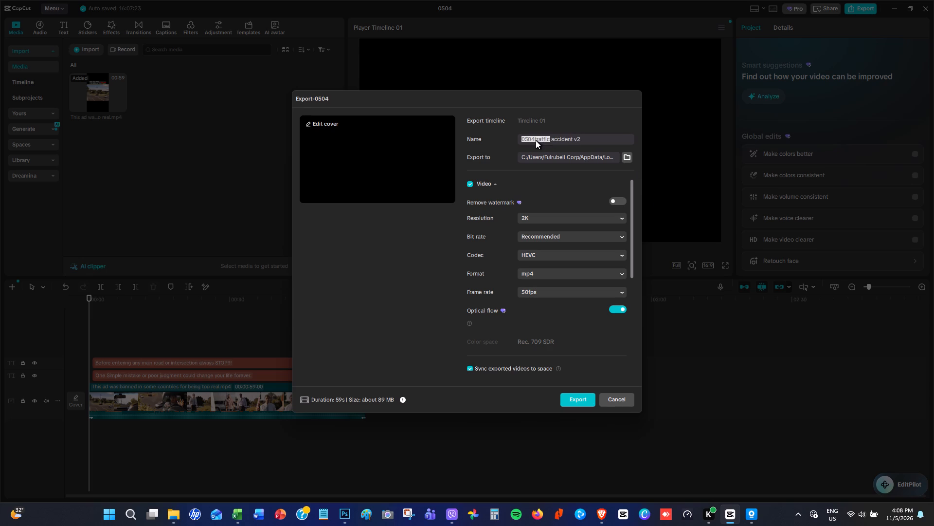
{"action": "left_click", "coordinate": [536, 140]}
{"action": "key", "text": "space"}
{"action": "left_click", "coordinate": [580, 399]}
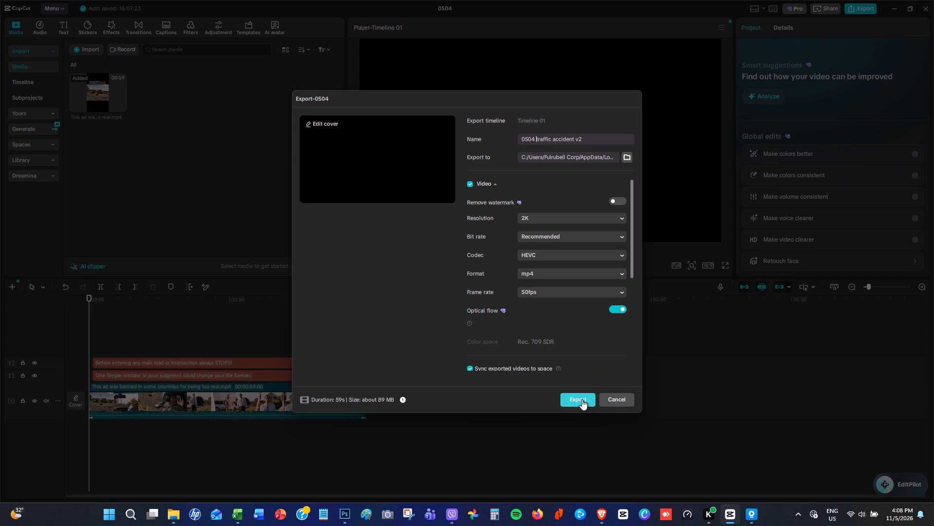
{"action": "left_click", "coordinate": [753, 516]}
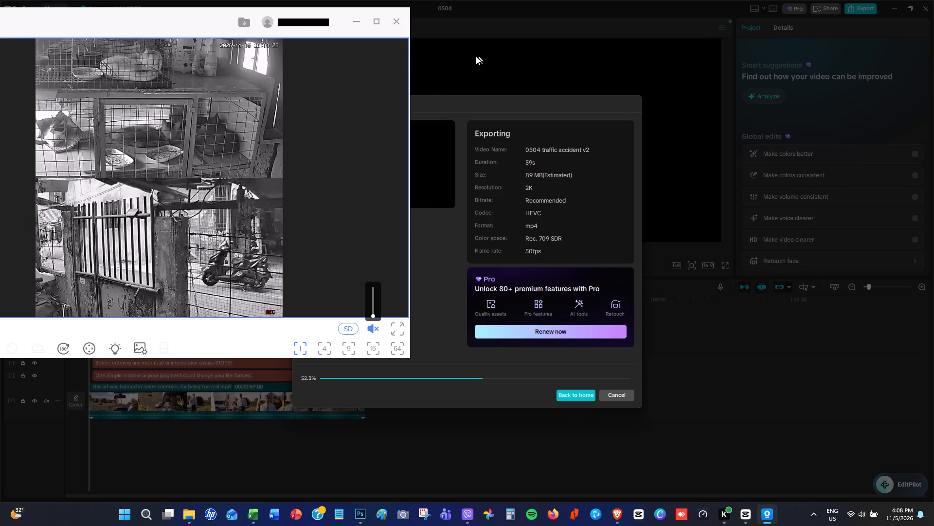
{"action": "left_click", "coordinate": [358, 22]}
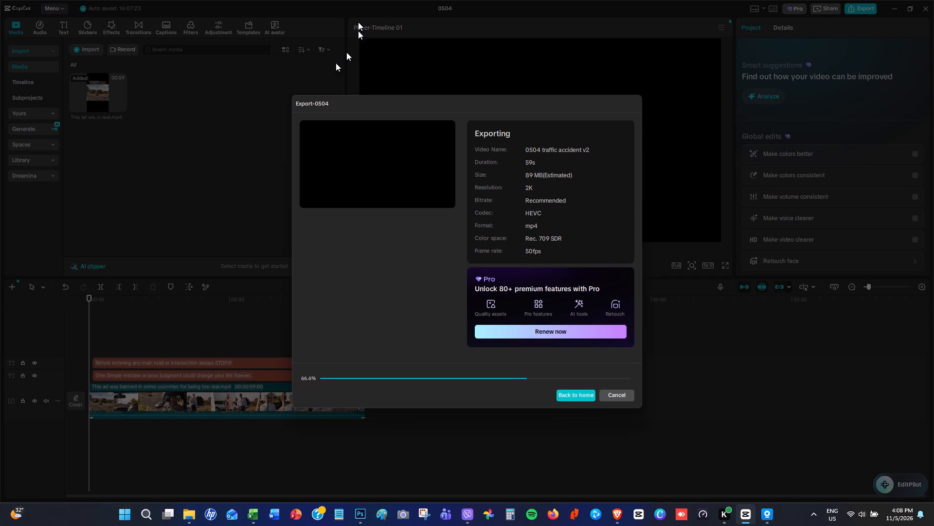
Switch to the open finance workbook in Excel.
{"action": "left_click", "coordinate": [257, 514]}
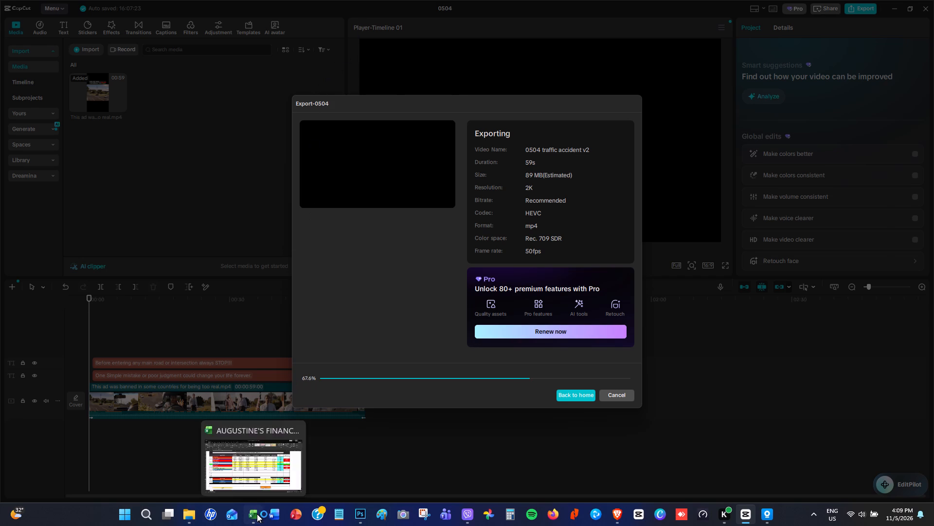
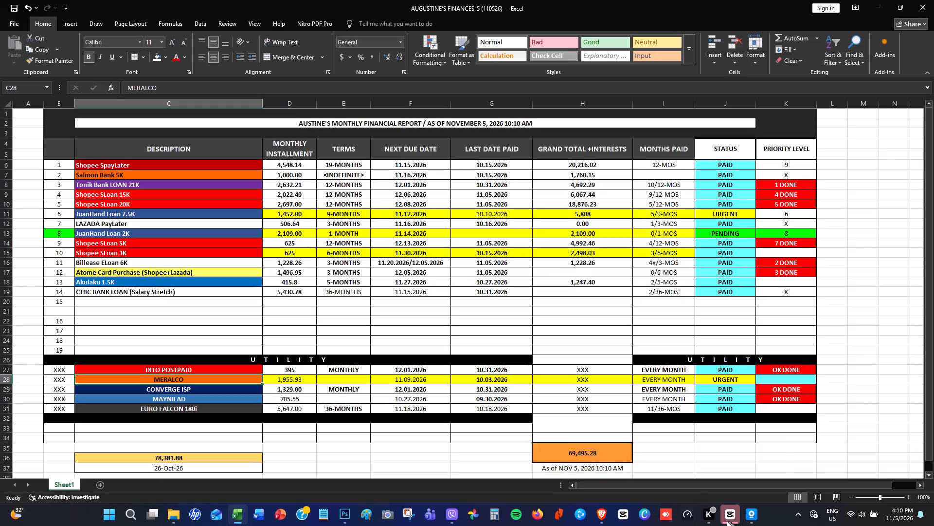
Return to CapCut, pause the exported video's preview, and open the folder containing the export in File Explorer.
{"action": "left_click", "coordinate": [729, 518]}
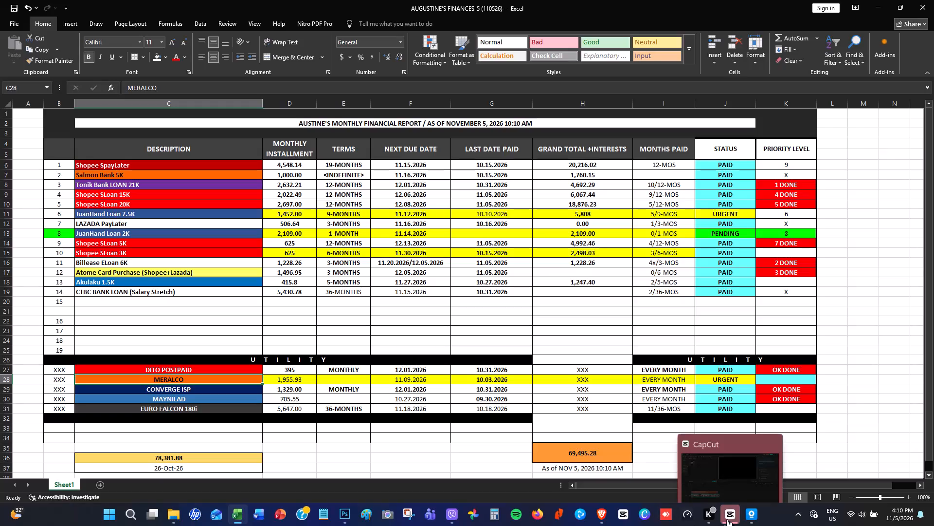
{"action": "left_click", "coordinate": [320, 392]}
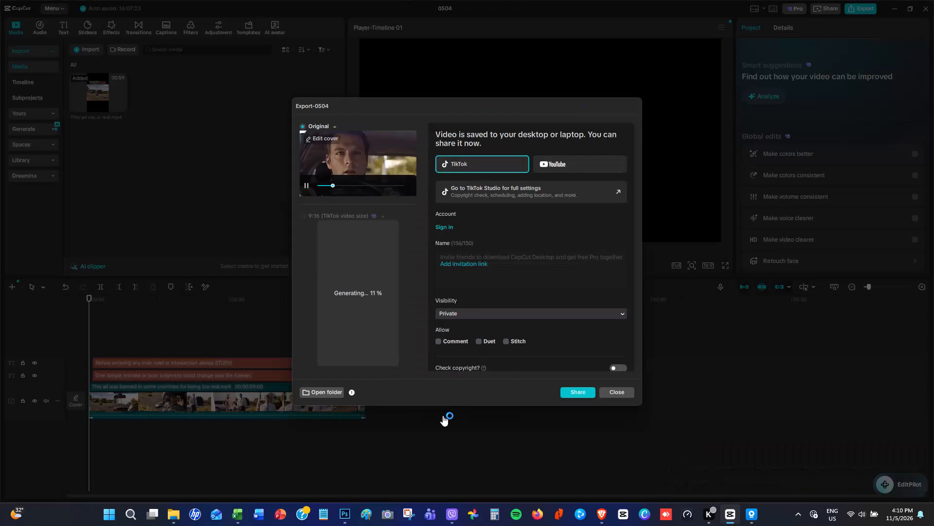
{"action": "left_click", "coordinate": [307, 185]}
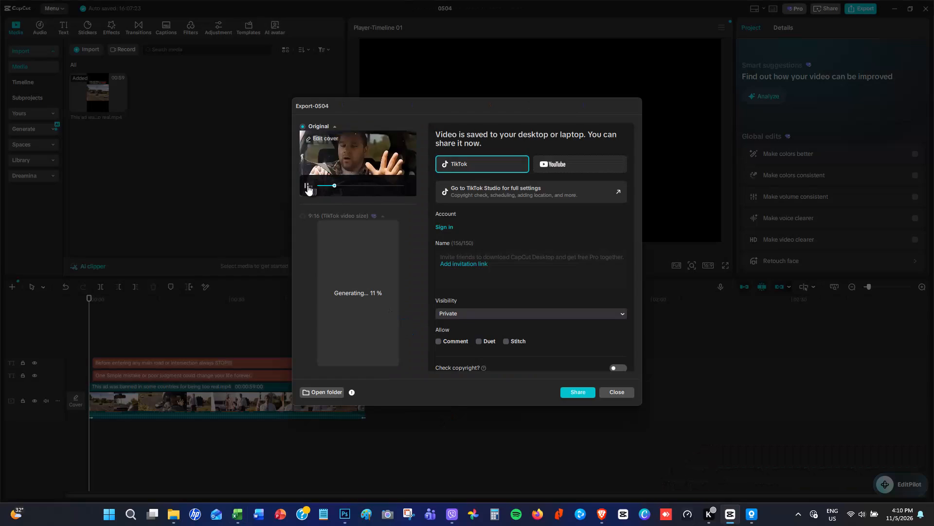
{"action": "left_click", "coordinate": [330, 392]}
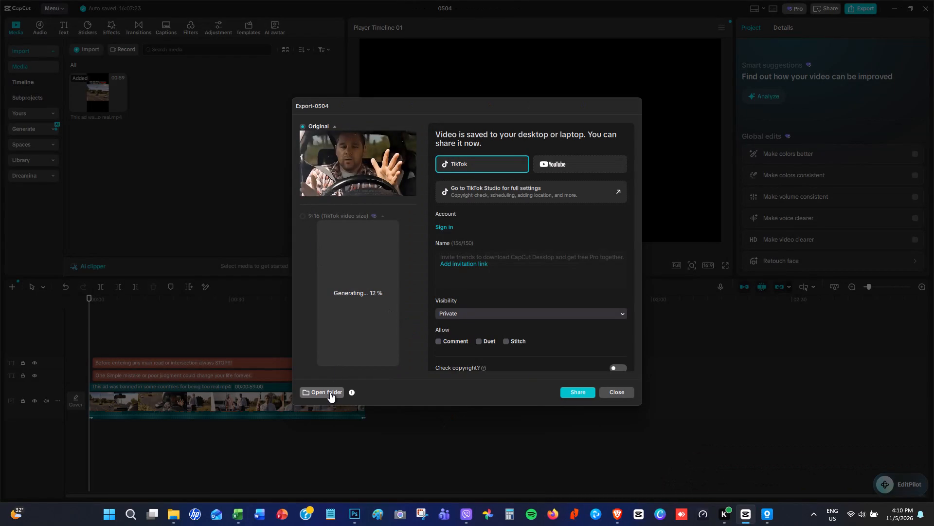
{"action": "left_click", "coordinate": [331, 392]}
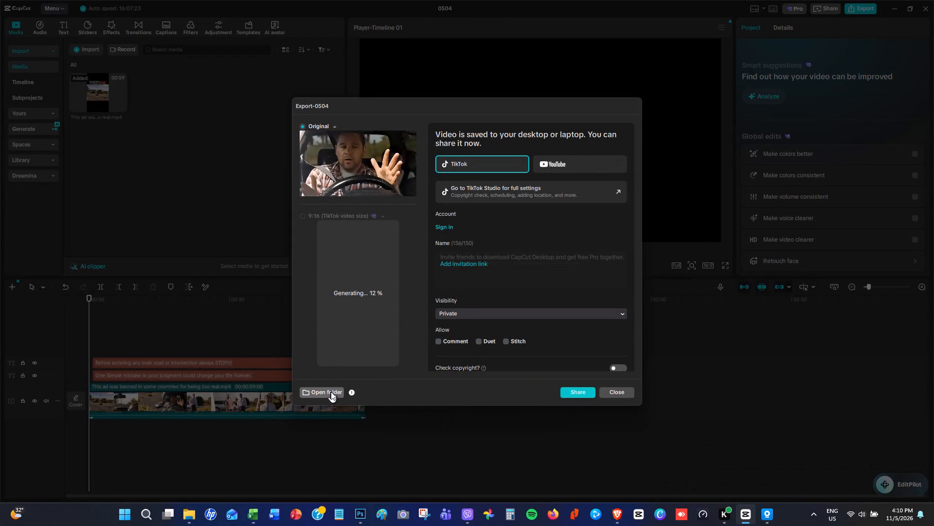
{"action": "left_click", "coordinate": [185, 511]}
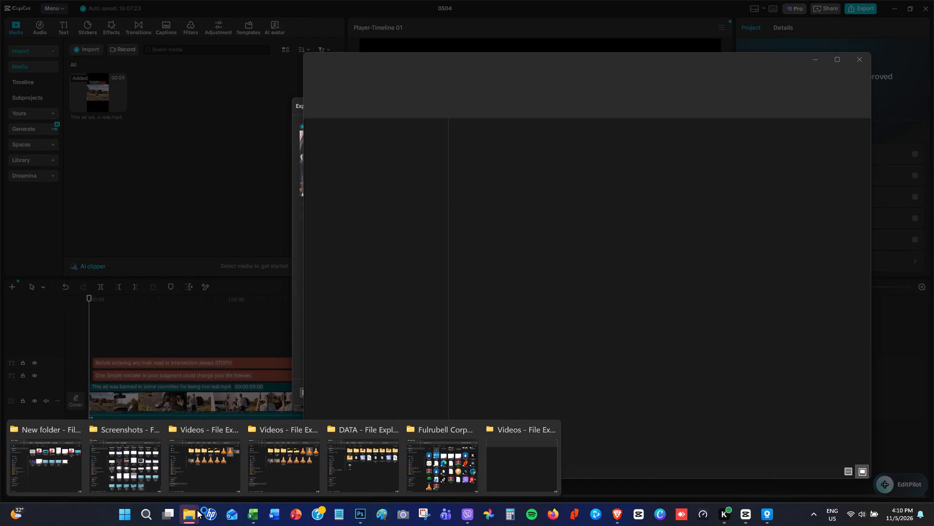
{"action": "left_click", "coordinate": [472, 62]}
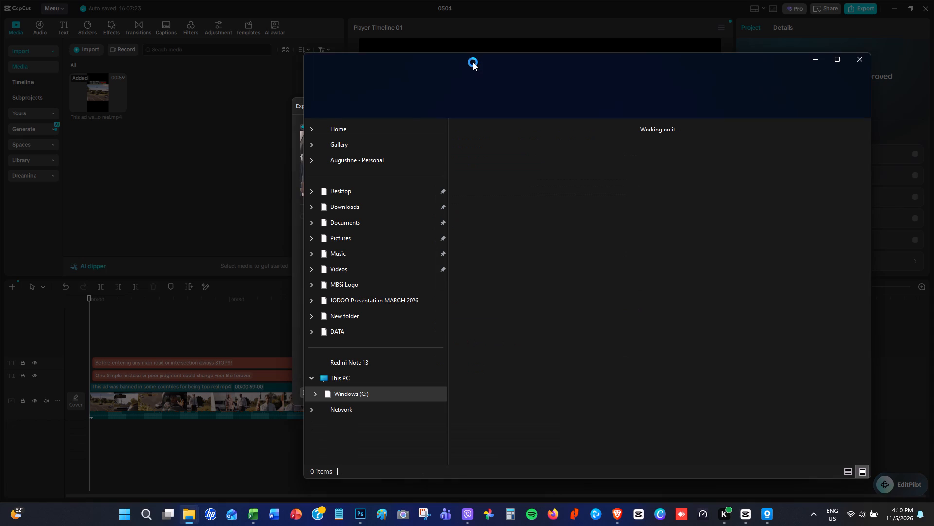